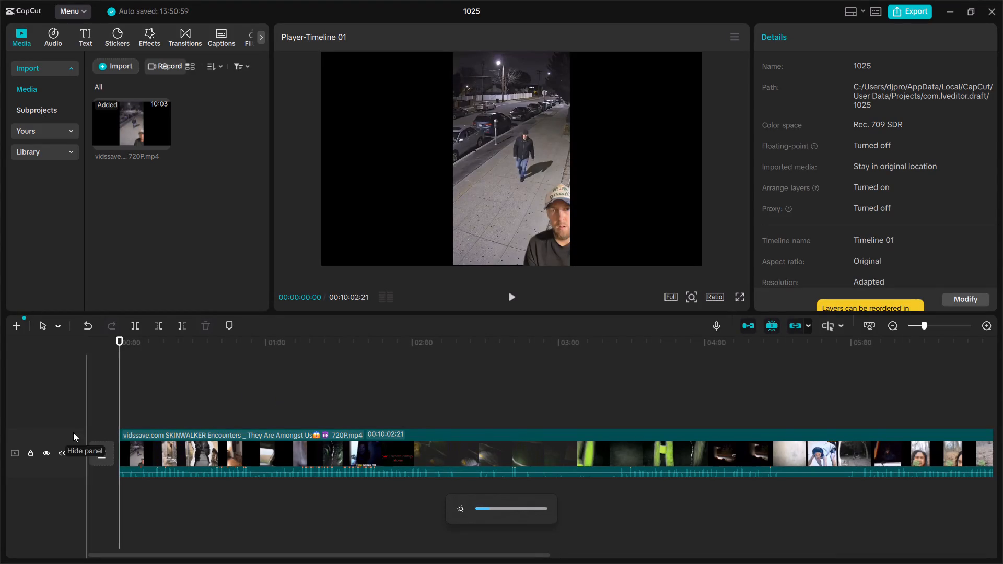
Split the clip at 00:00:00:22 and delete the short piece at the very beginning of the video.
{"action": "scroll", "coordinate": [220, 403], "scroll_direction": "up", "scroll_amount": 8, "text": "ctrl"}
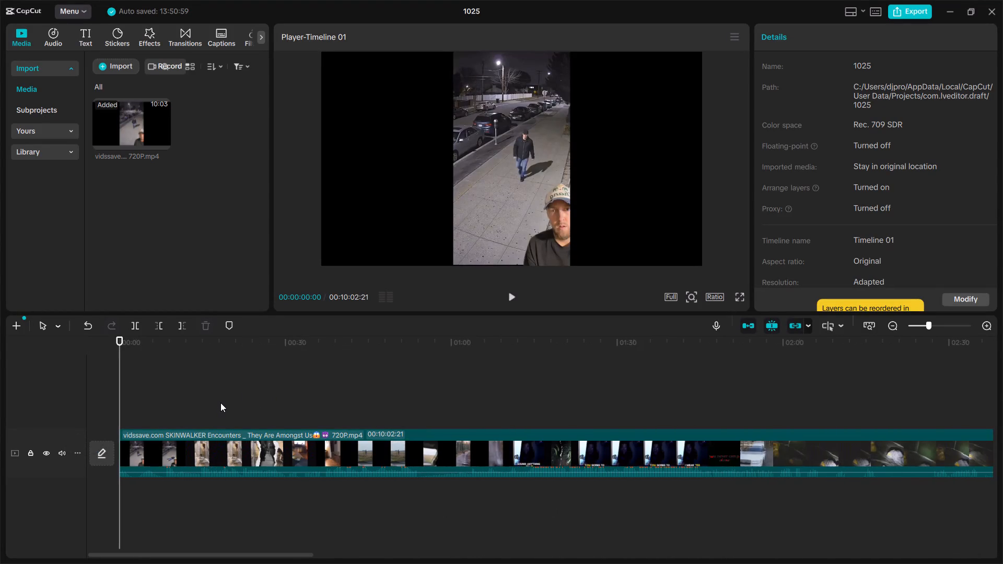
{"action": "scroll", "coordinate": [220, 403], "scroll_direction": "up", "scroll_amount": 8, "text": "ctrl"}
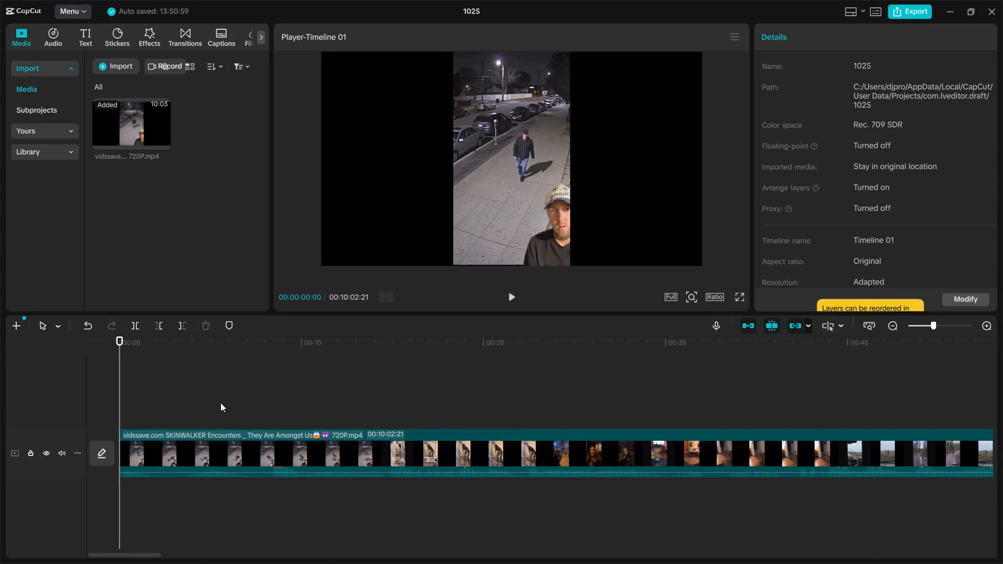
{"action": "key", "text": "space"}
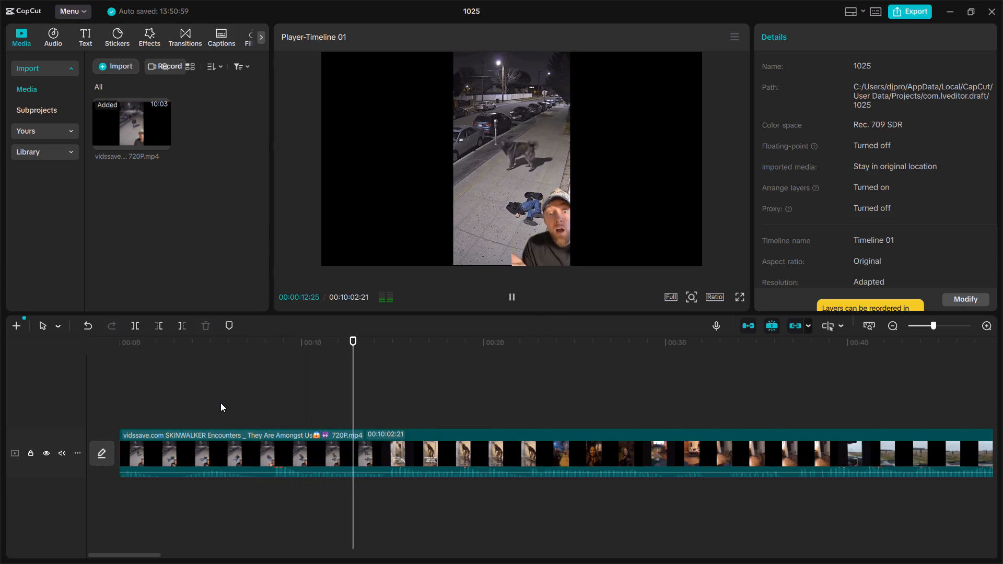
{"action": "key", "text": "space"}
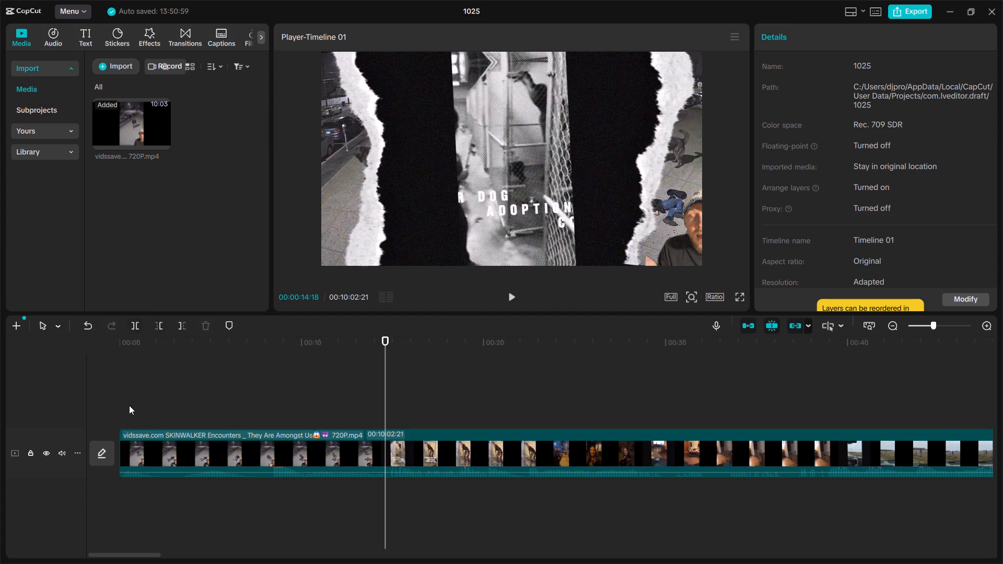
{"action": "left_click", "coordinate": [124, 343]}
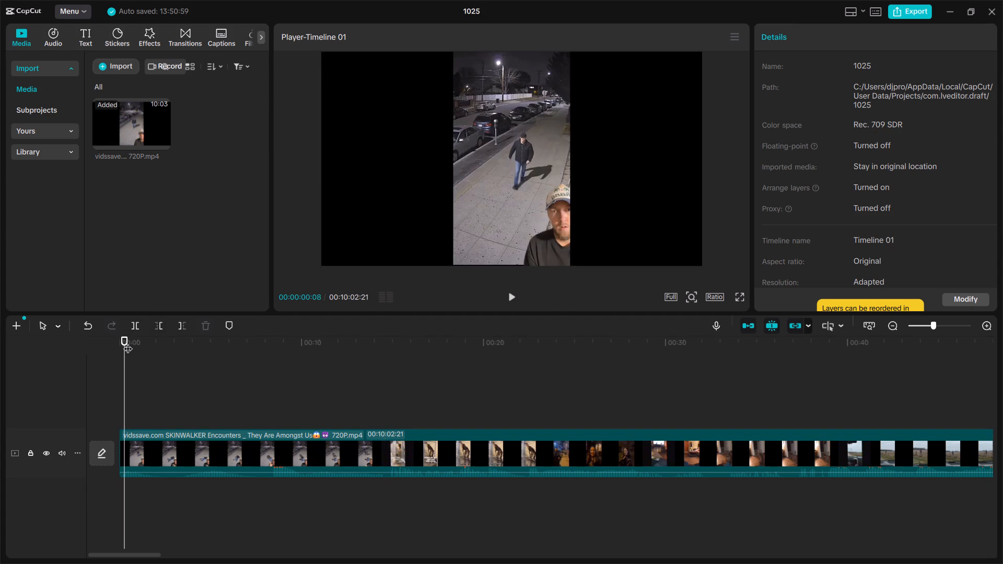
{"action": "left_click_drag", "start_coordinate": [124, 336], "coordinate": [142, 338]}
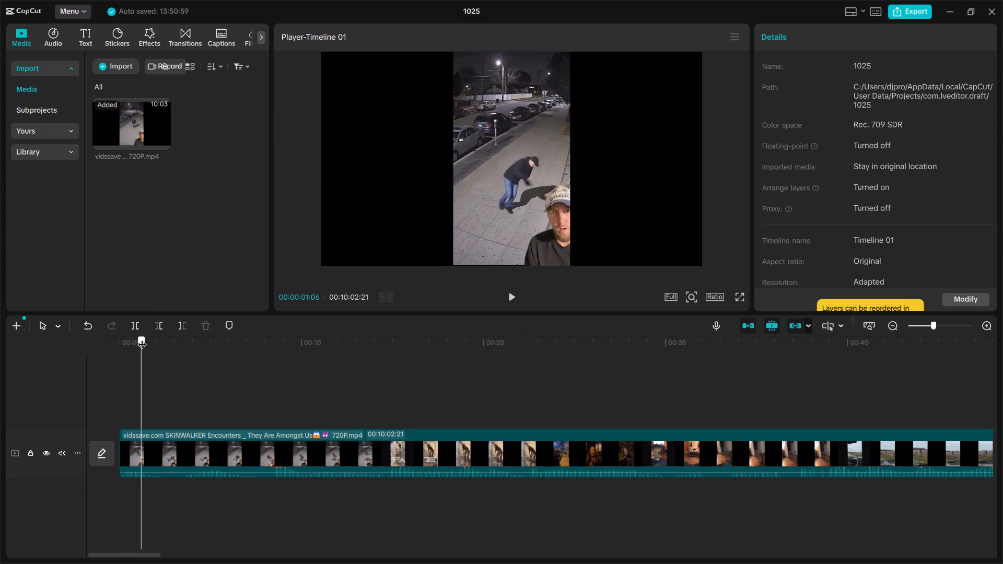
{"action": "left_click_drag", "start_coordinate": [142, 338], "coordinate": [139, 336]}
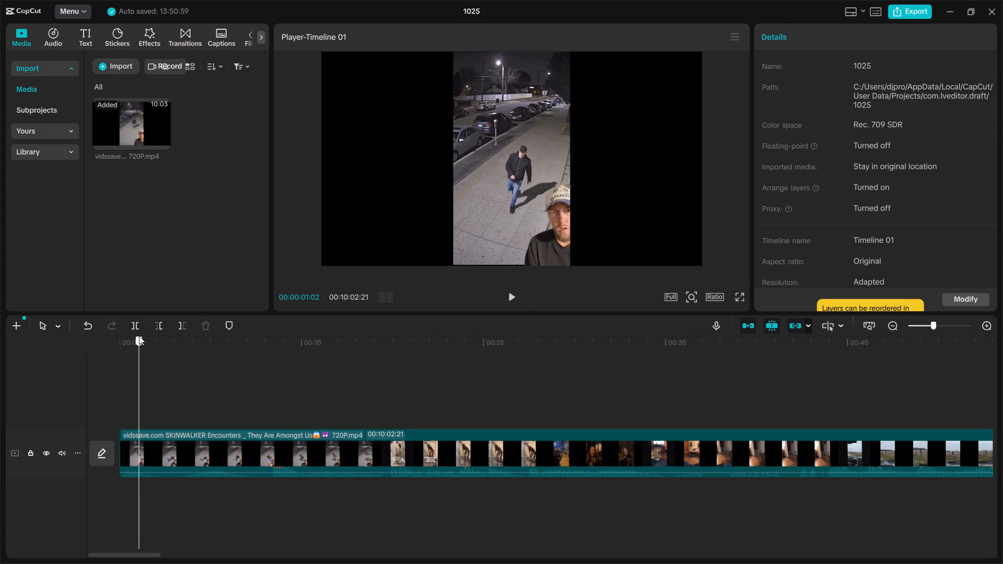
{"action": "left_click_drag", "start_coordinate": [139, 336], "coordinate": [133, 332]}
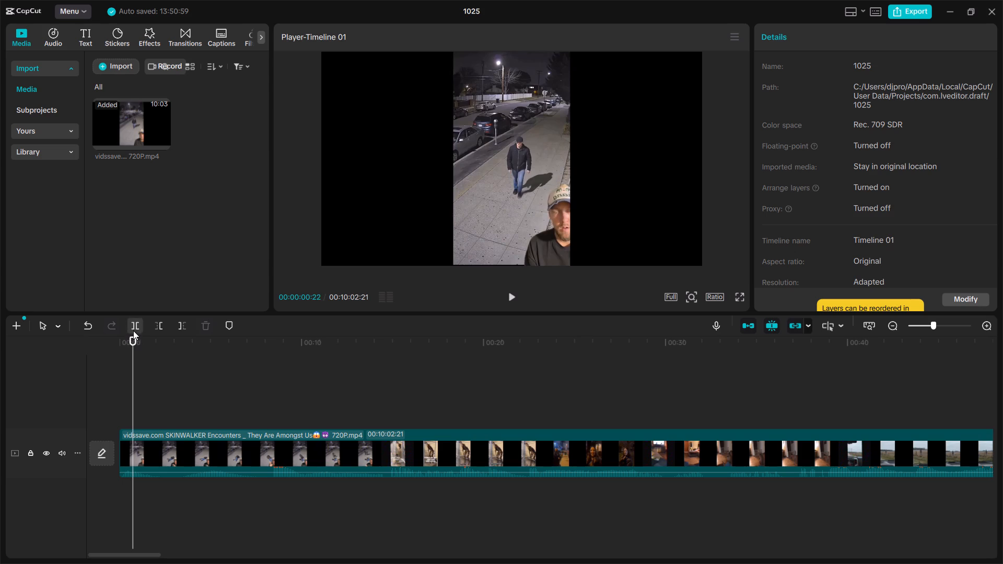
{"action": "left_click", "coordinate": [135, 323]}
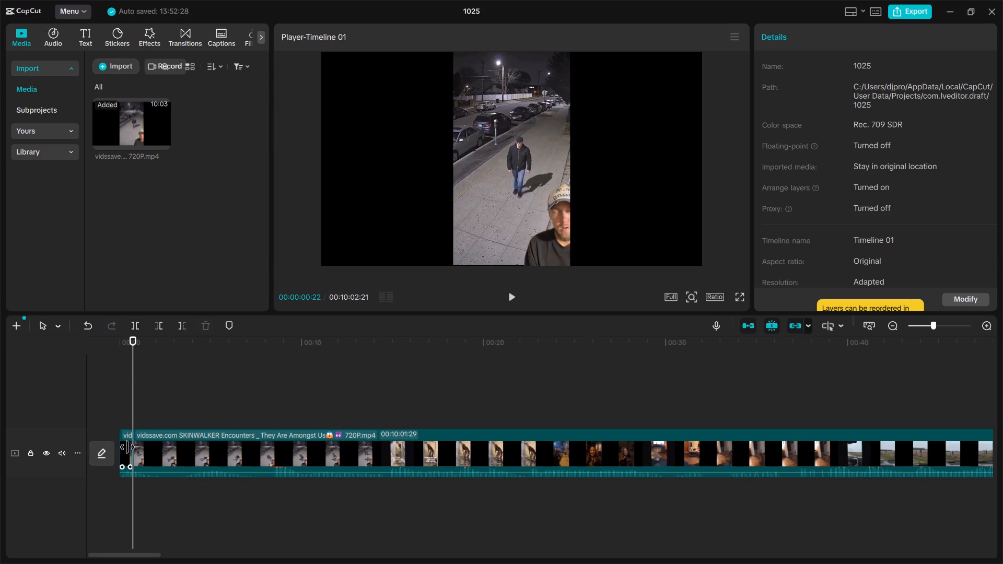
{"action": "left_click", "coordinate": [126, 448]}
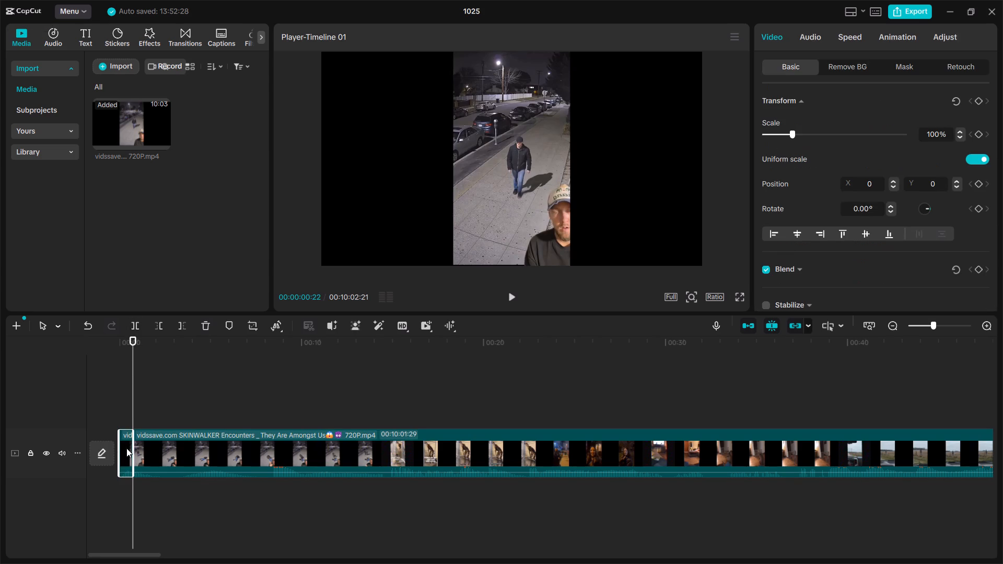
{"action": "key", "text": "Delete"}
Play through the street scene and split the clip at 00:00:13:05, just before the torn-paper transition.
{"action": "key", "text": "space"}
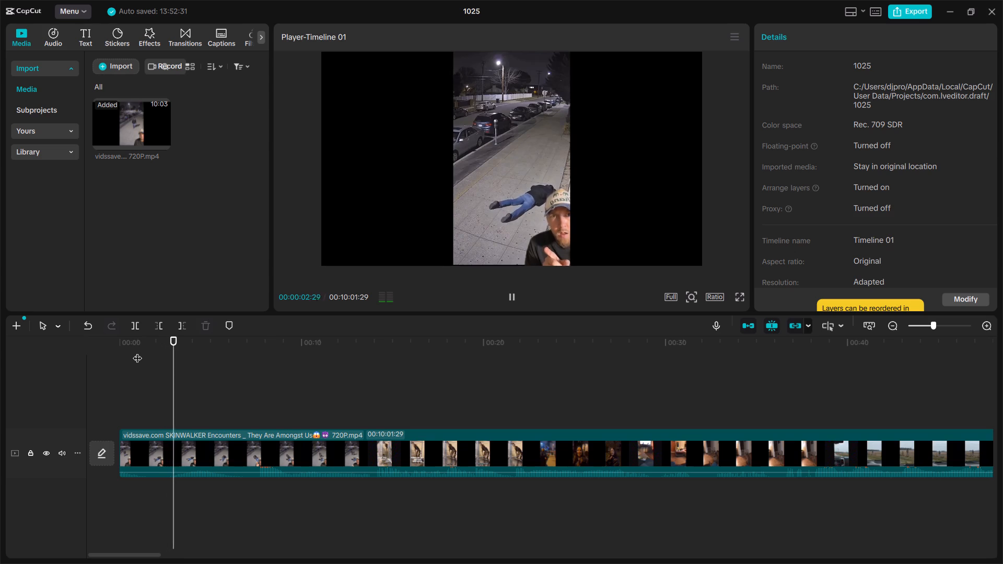
{"action": "key", "text": "space"}
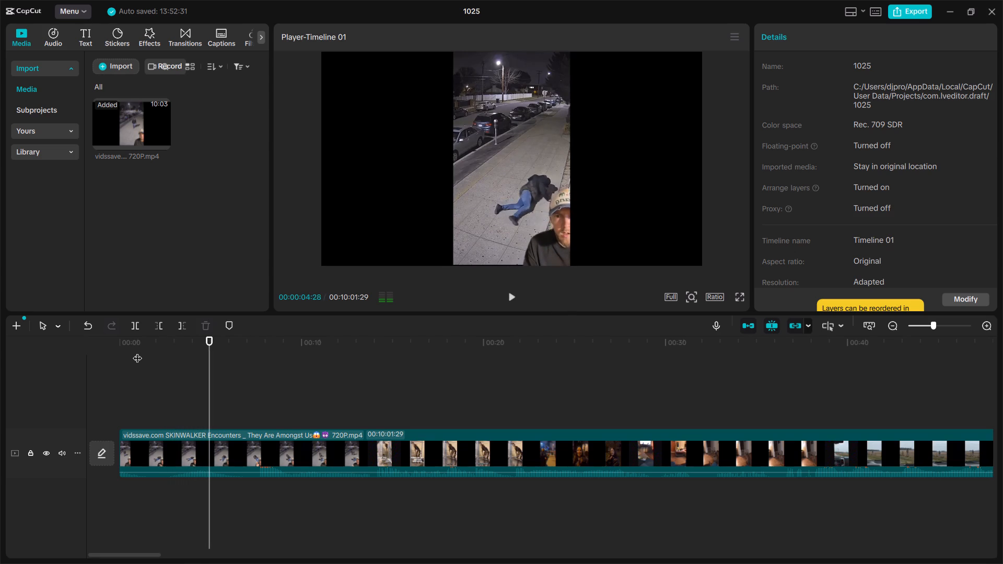
{"action": "key", "text": "space"}
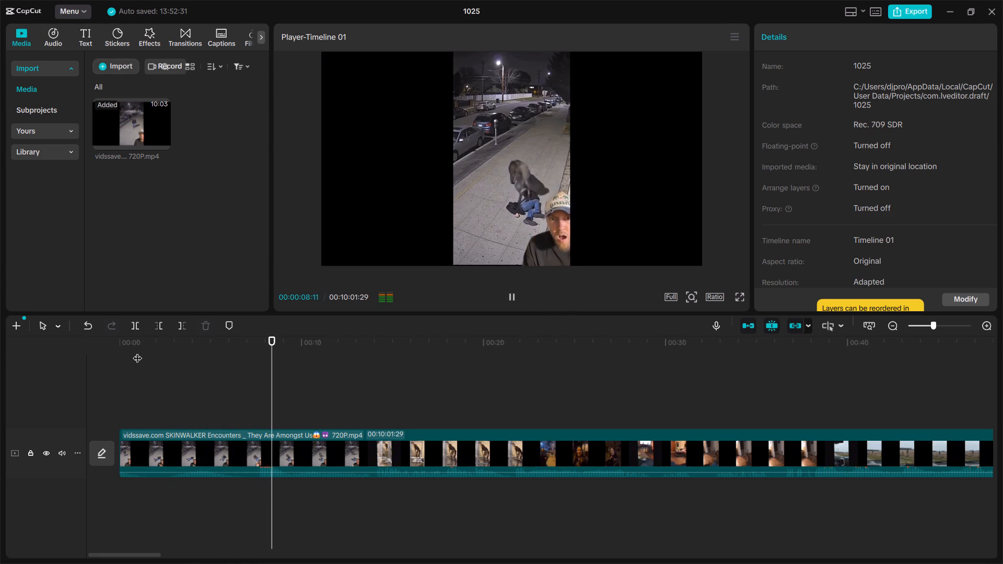
{"action": "key", "text": "space"}
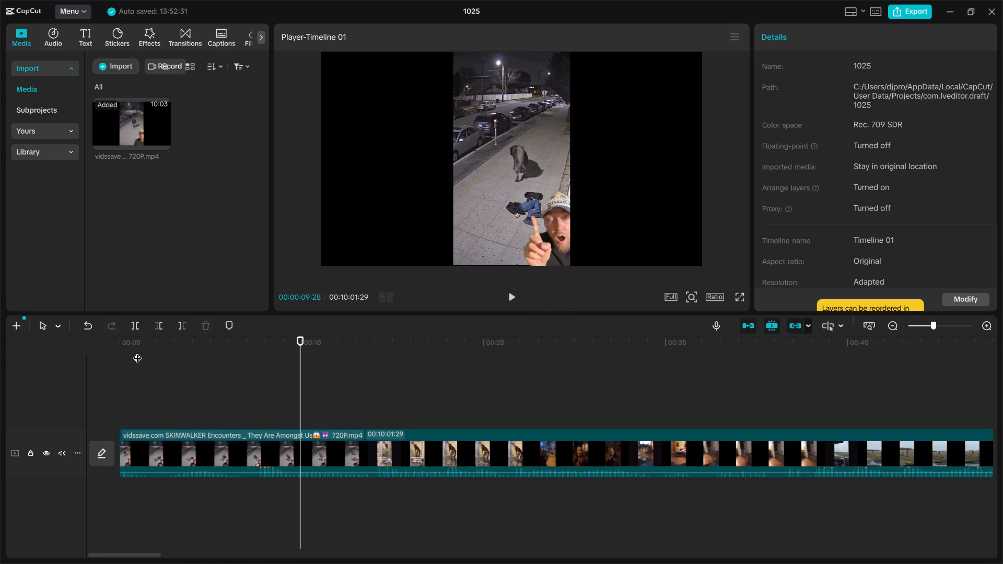
{"action": "key", "text": "space"}
{"action": "key", "text": "space"}
{"action": "key", "text": "space"}
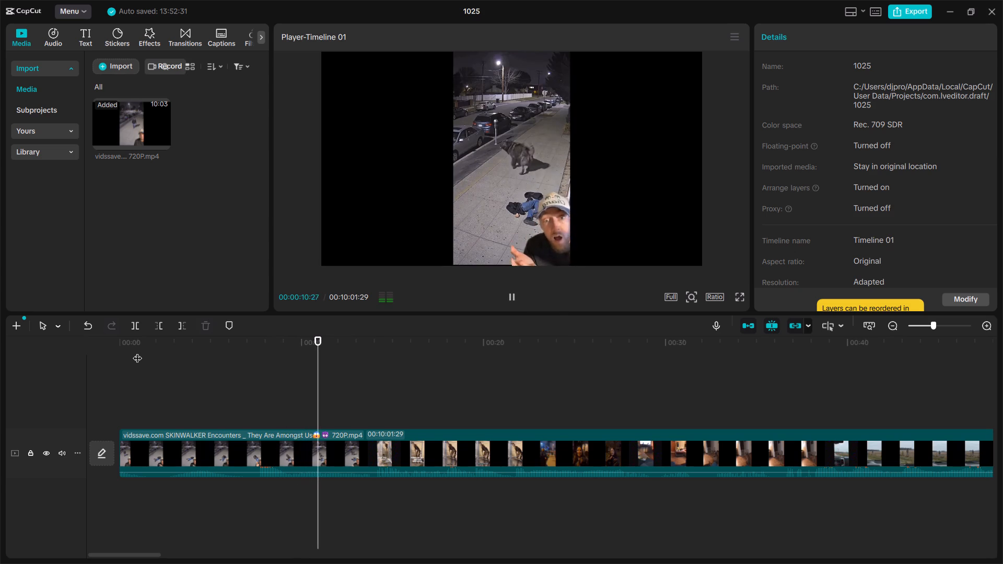
{"action": "key", "text": "space"}
{"action": "key", "text": "space"}
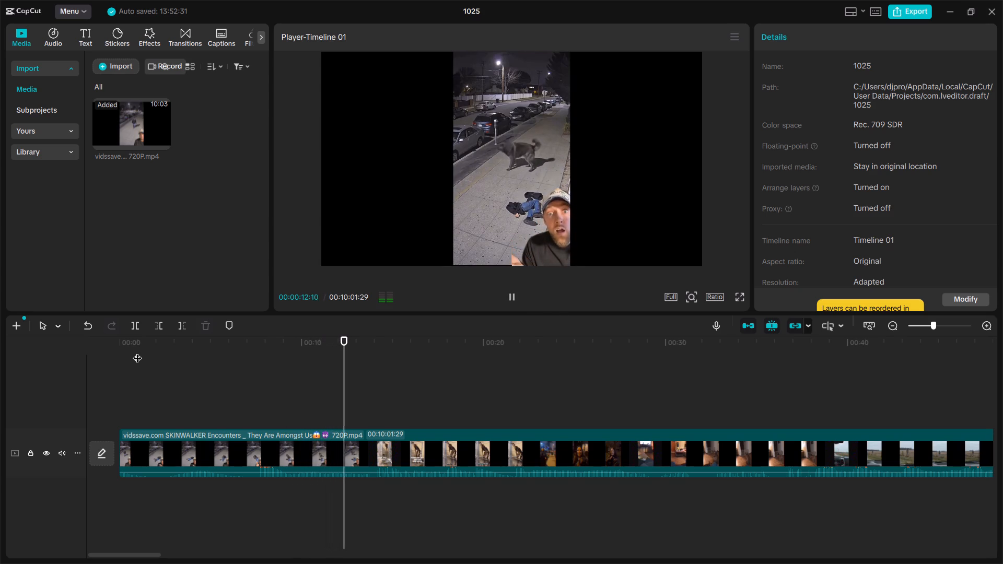
{"action": "key", "text": "space"}
{"action": "key", "text": "space"}
{"action": "key", "text": "space"}
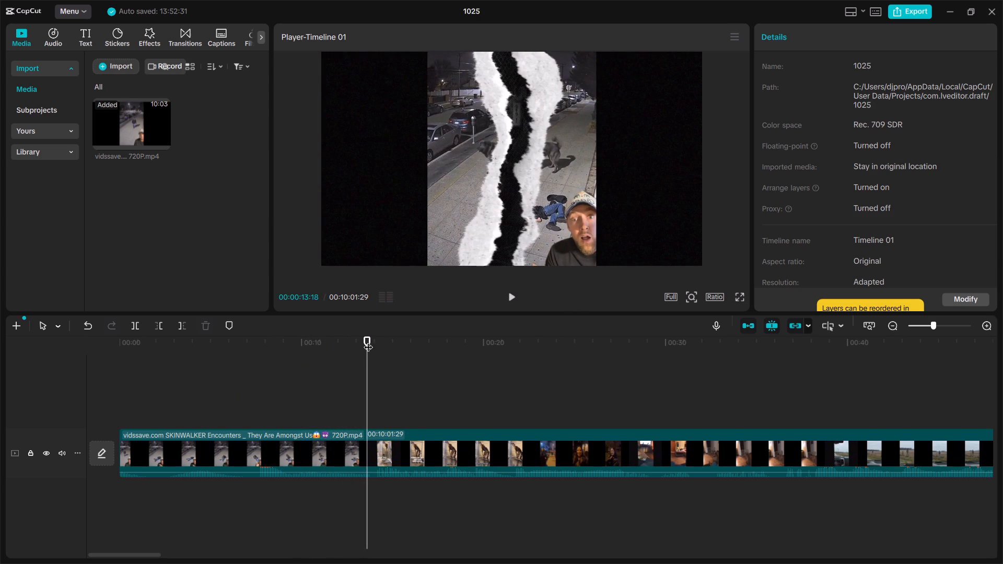
{"action": "left_click_drag", "start_coordinate": [368, 340], "coordinate": [359, 337]}
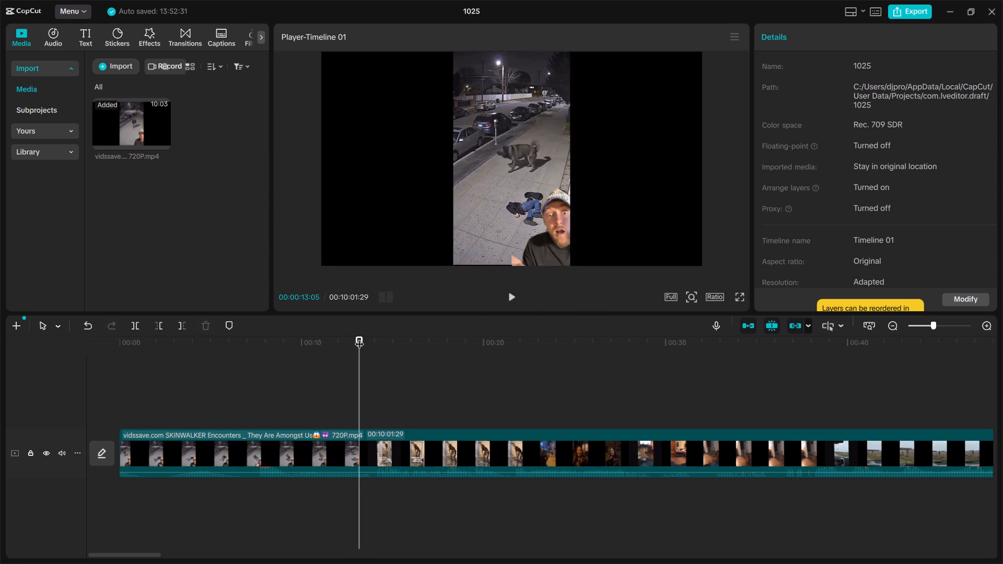
{"action": "left_click", "coordinate": [131, 326]}
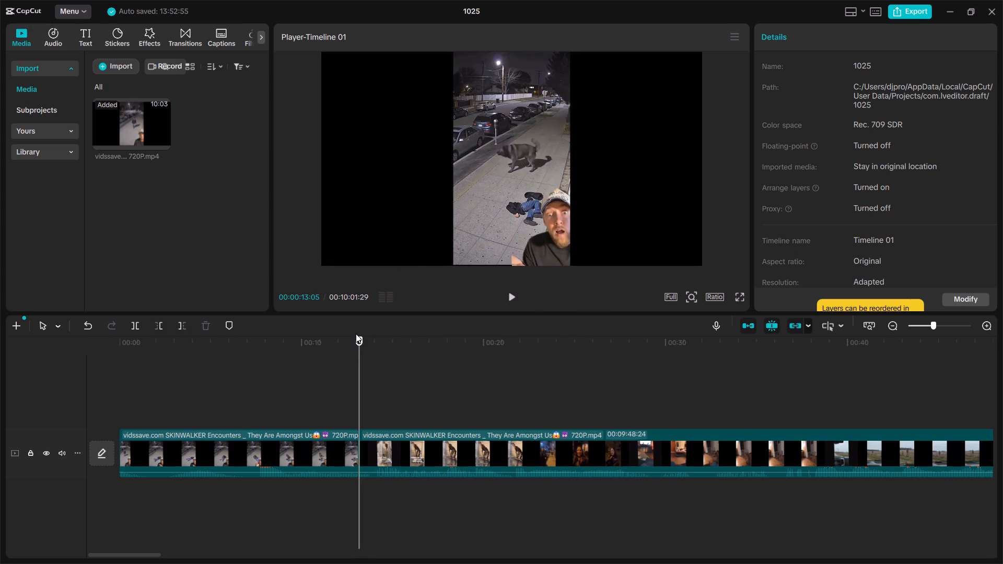
Split at 00:00:22:07, where the woman's night street scene starts, and delete the caged skinwalker dog segment between the two cuts.
{"action": "left_click_drag", "start_coordinate": [359, 337], "coordinate": [254, 349]}
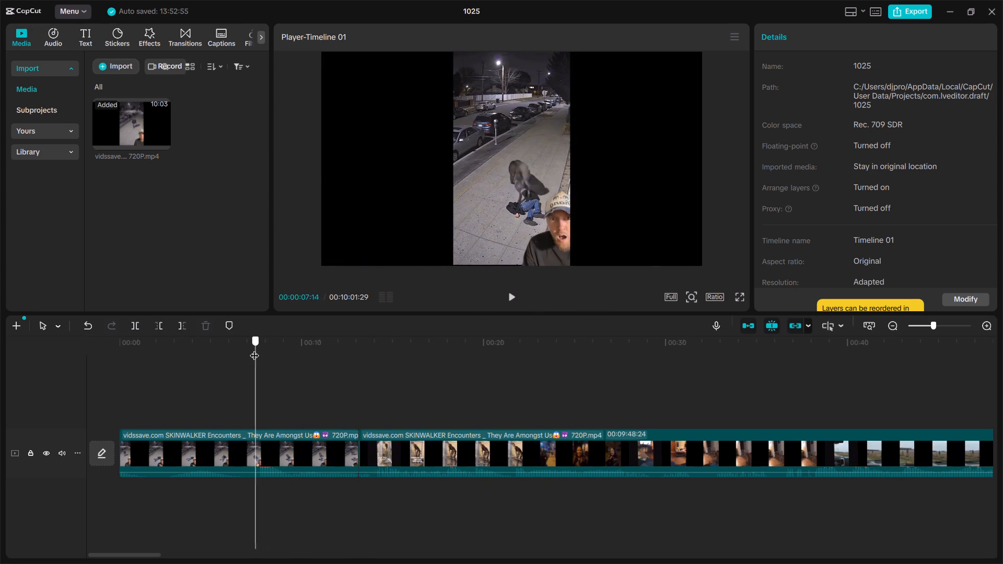
{"action": "left_click_drag", "start_coordinate": [254, 349], "coordinate": [377, 357]}
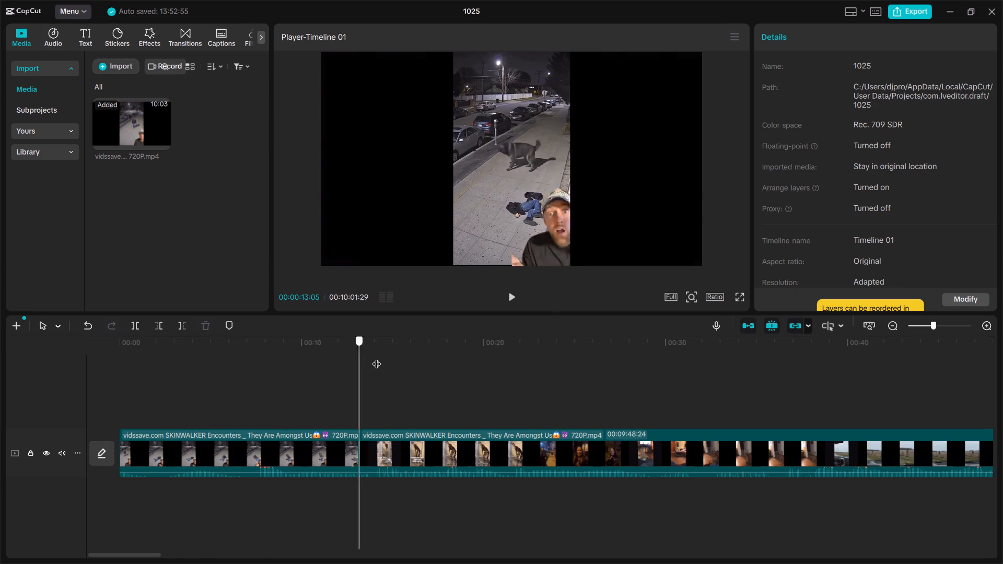
{"action": "left_click_drag", "start_coordinate": [377, 357], "coordinate": [382, 351]}
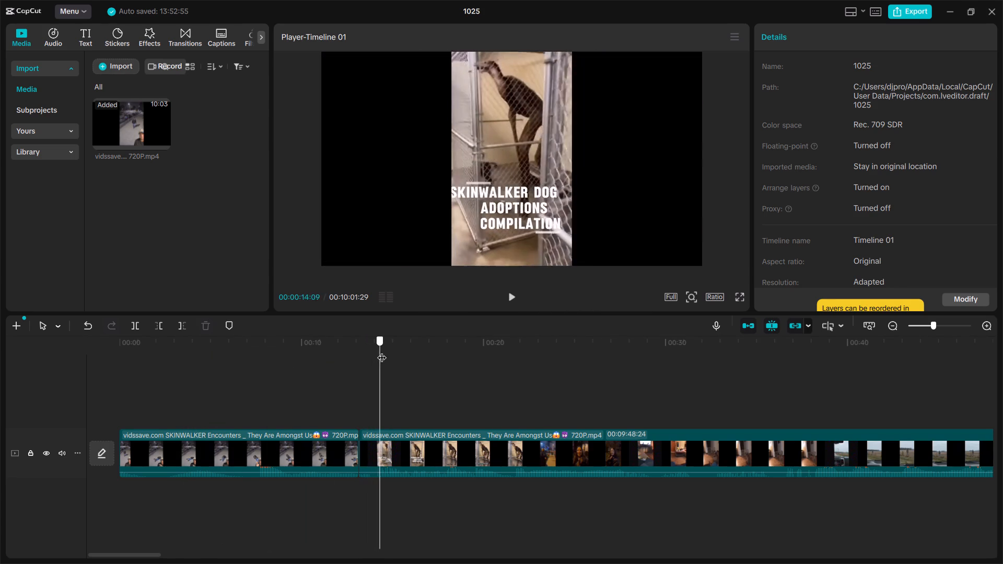
{"action": "left_click_drag", "start_coordinate": [382, 351], "coordinate": [427, 355]}
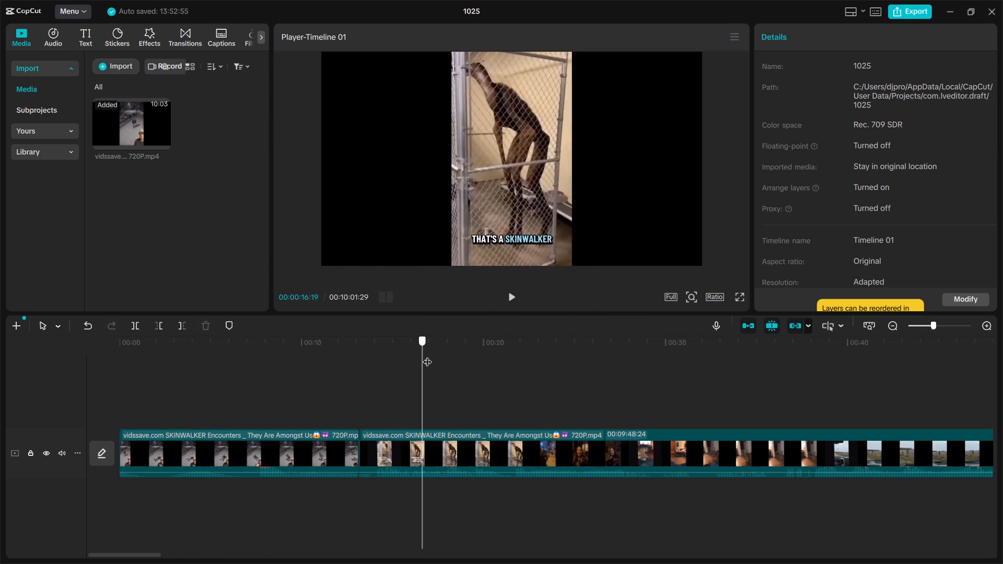
{"action": "left_click_drag", "start_coordinate": [427, 355], "coordinate": [509, 370]}
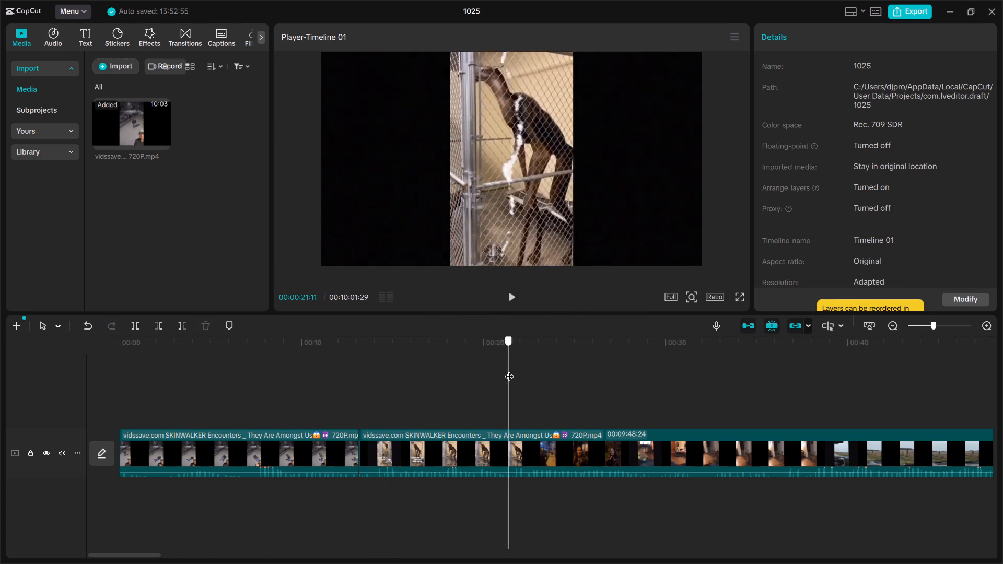
{"action": "left_click_drag", "start_coordinate": [509, 370], "coordinate": [508, 370]}
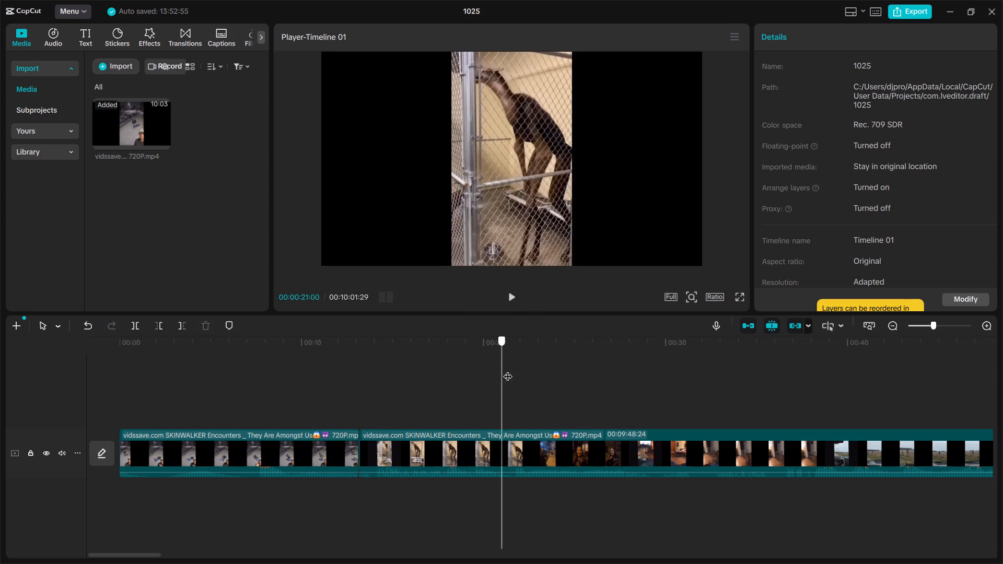
{"action": "left_click_drag", "start_coordinate": [508, 370], "coordinate": [523, 374]}
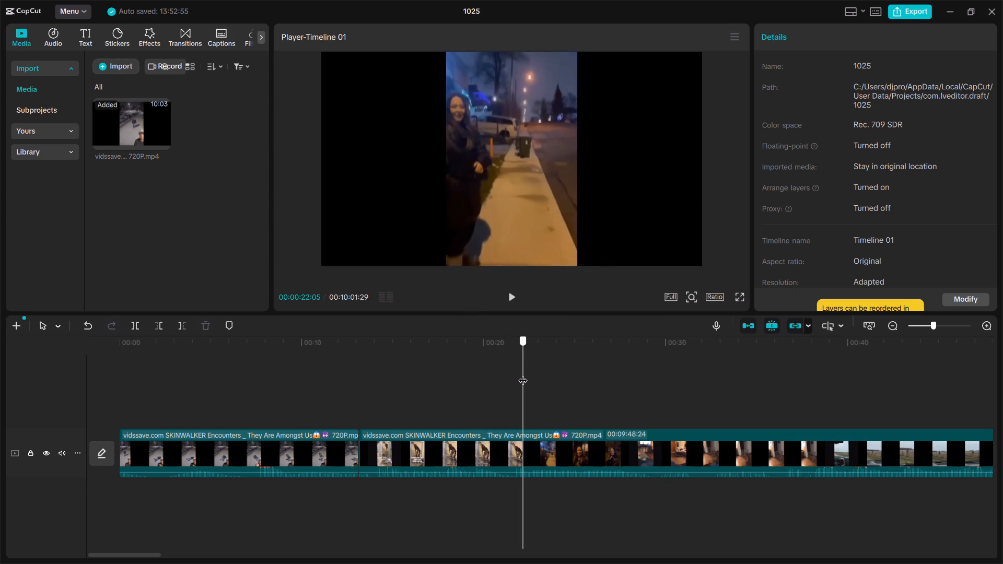
{"action": "left_click_drag", "start_coordinate": [523, 374], "coordinate": [524, 373]}
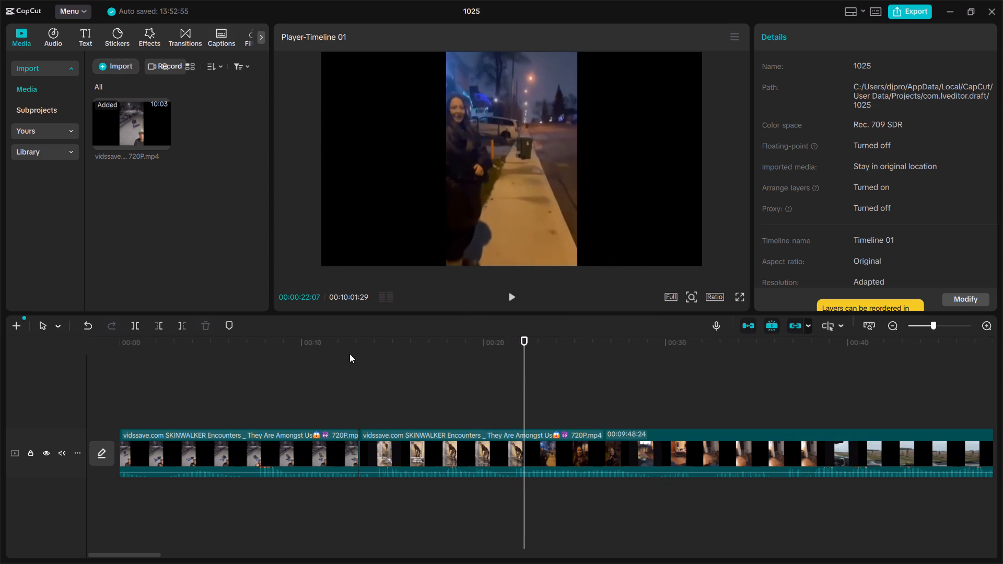
{"action": "left_click", "coordinate": [134, 327]}
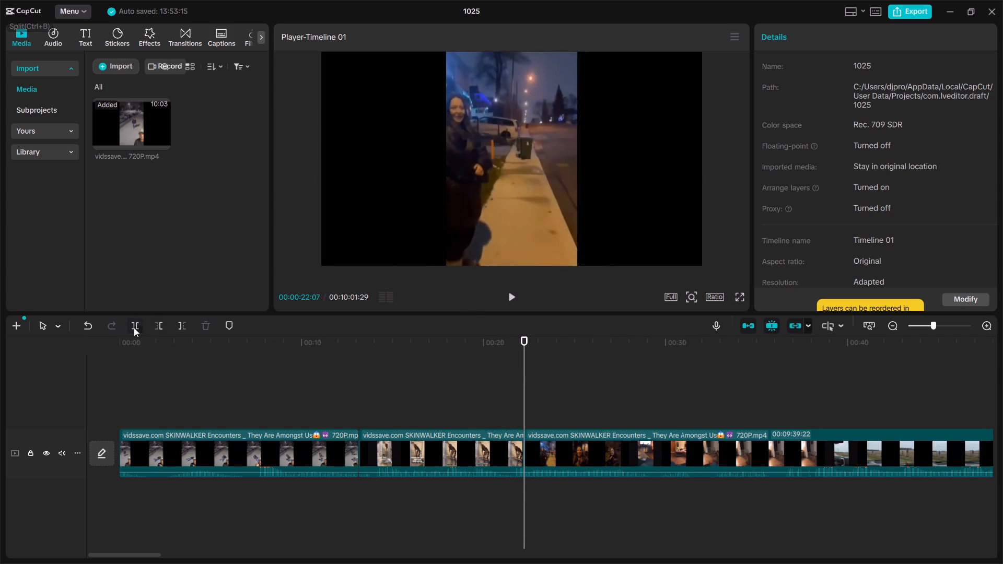
{"action": "left_click", "coordinate": [438, 455]}
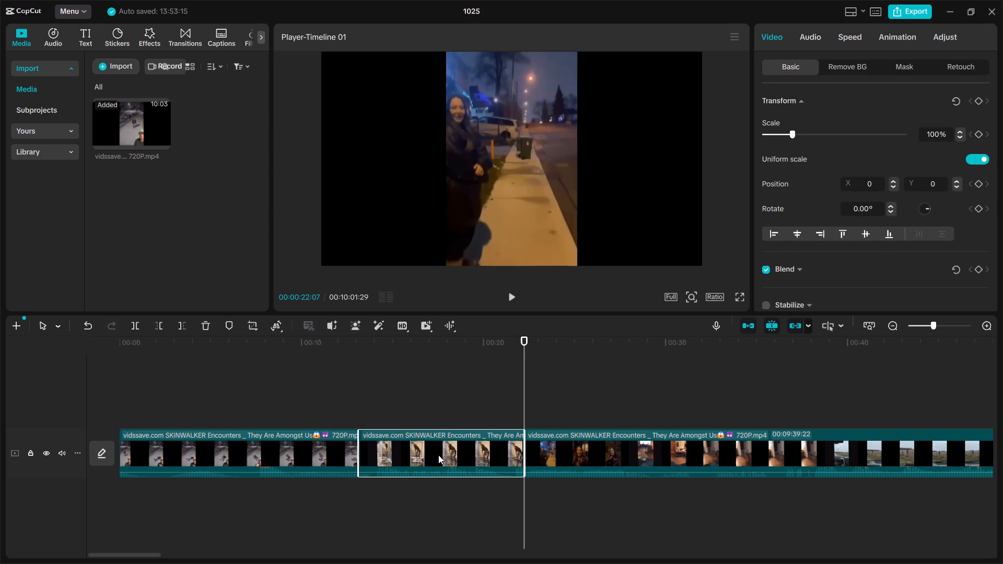
{"action": "key", "text": "Delete"}
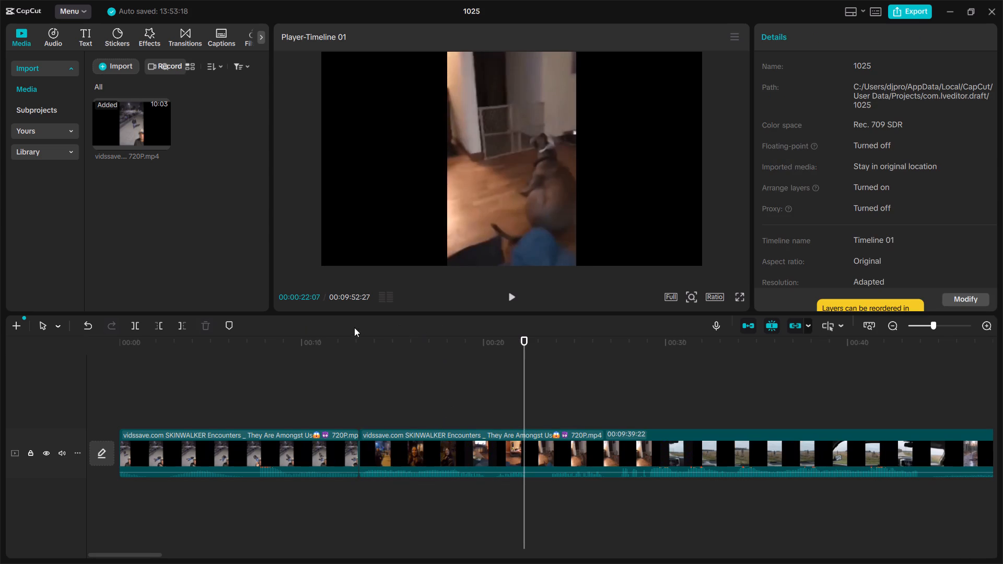
Play back from about 00:00:12 across the new join and through the woman's night scene to the following transition.
{"action": "left_click", "coordinate": [346, 343]}
{"action": "key", "text": "space"}
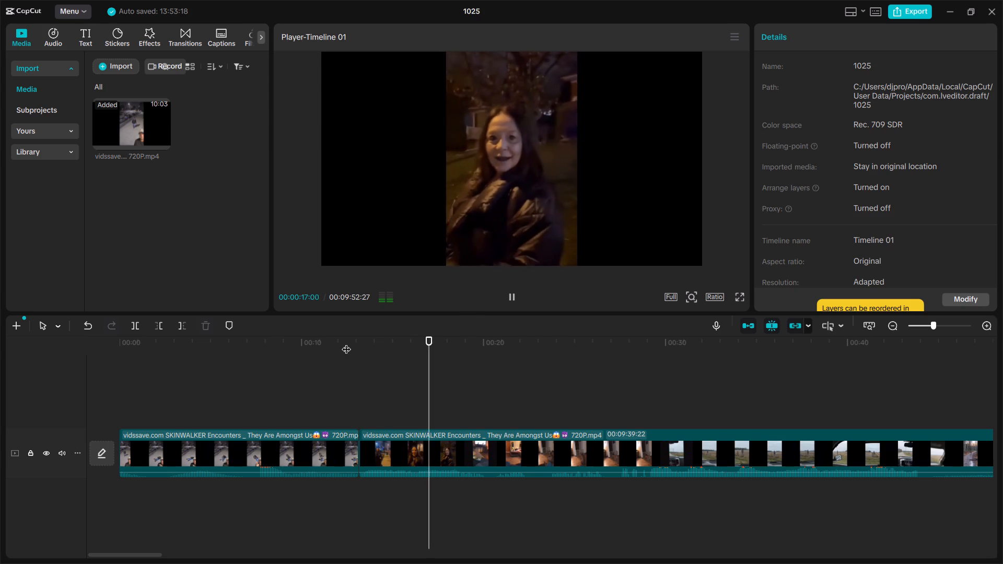
{"action": "left_click", "coordinate": [339, 341]}
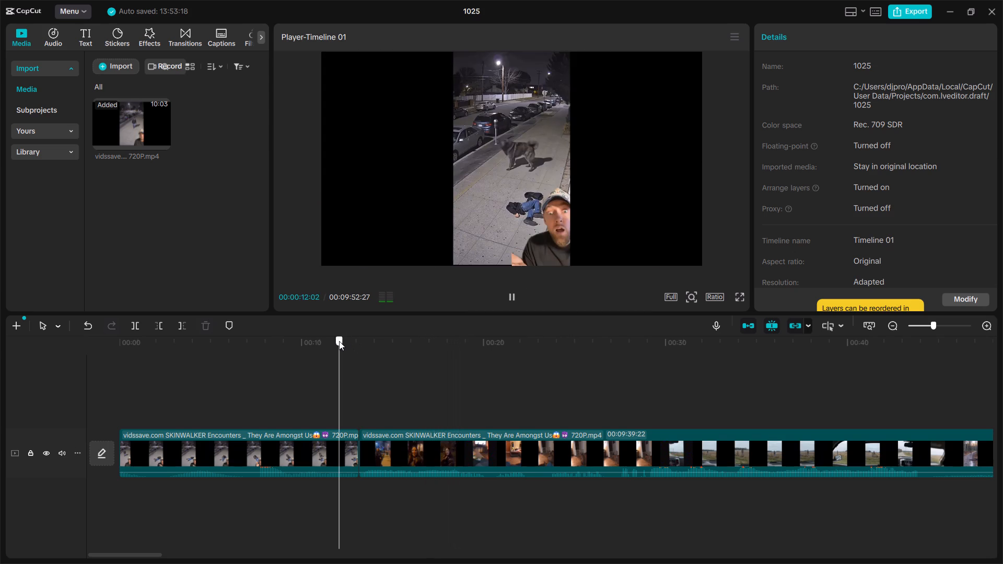
{"action": "key", "text": "space"}
{"action": "key", "text": "space"}
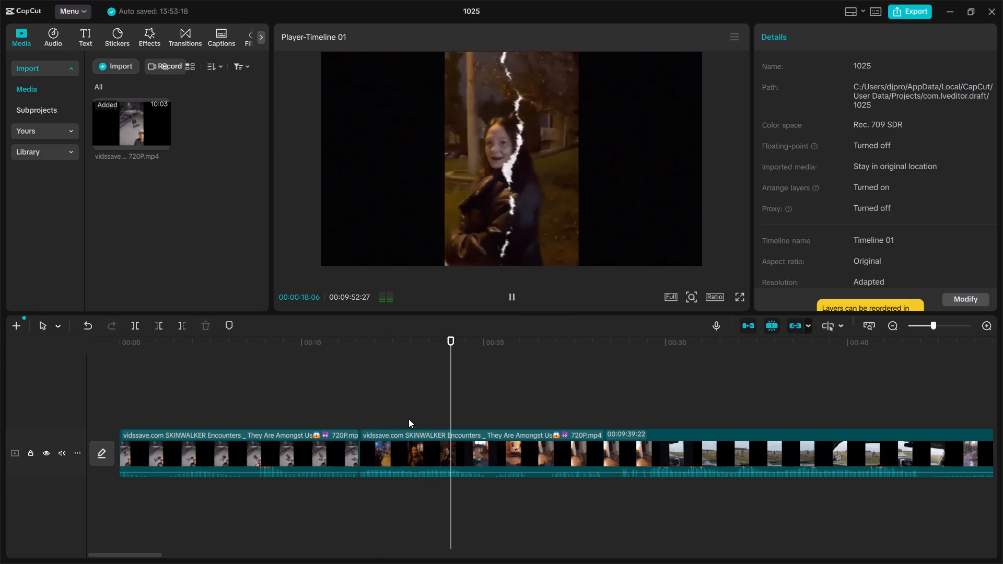
{"action": "key", "text": "space"}
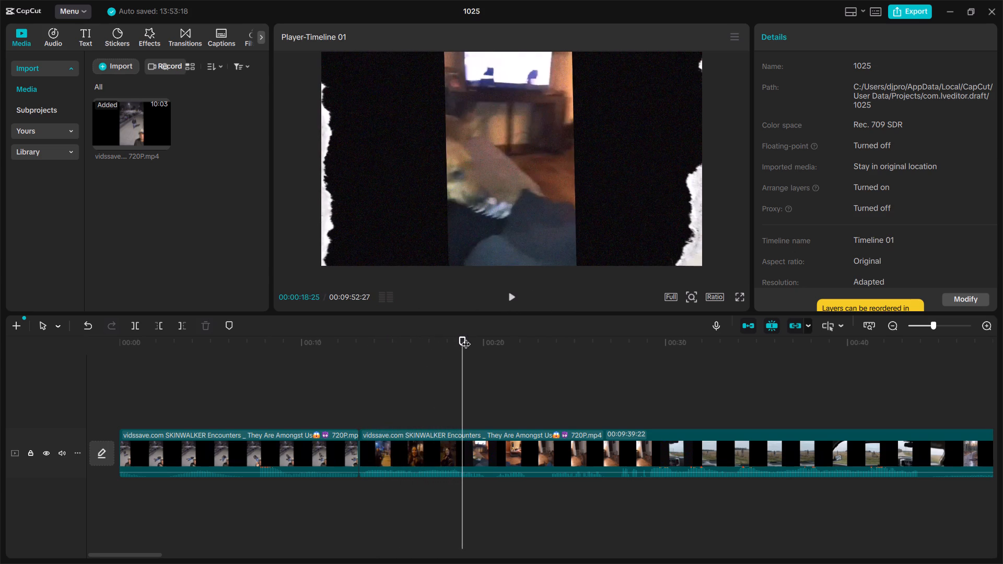
Split the clip at 00:00:18:04, just before the torn-paper transition that ends the woman's night scene.
{"action": "left_click_drag", "start_coordinate": [463, 339], "coordinate": [454, 339]}
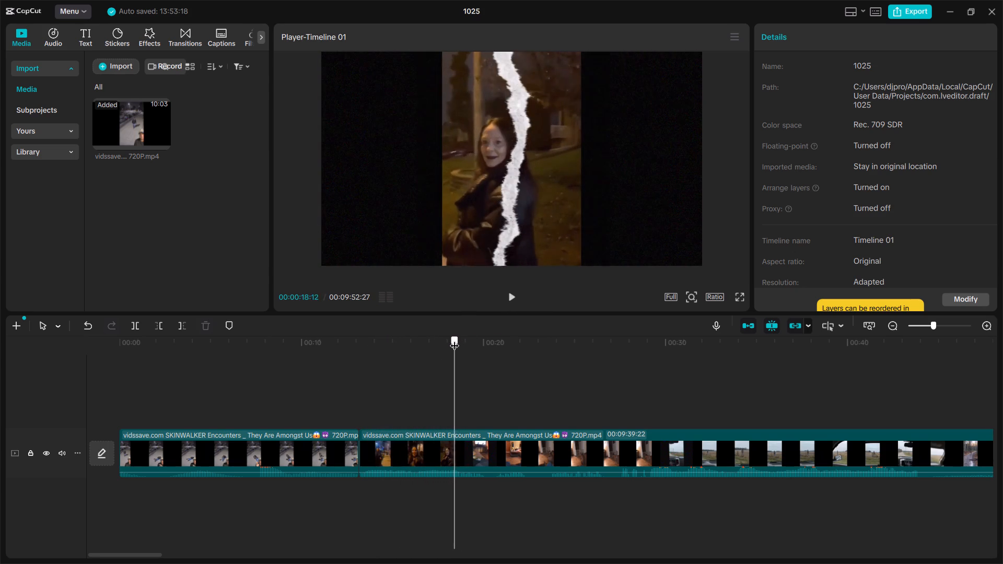
{"action": "left_click_drag", "start_coordinate": [454, 339], "coordinate": [450, 260]}
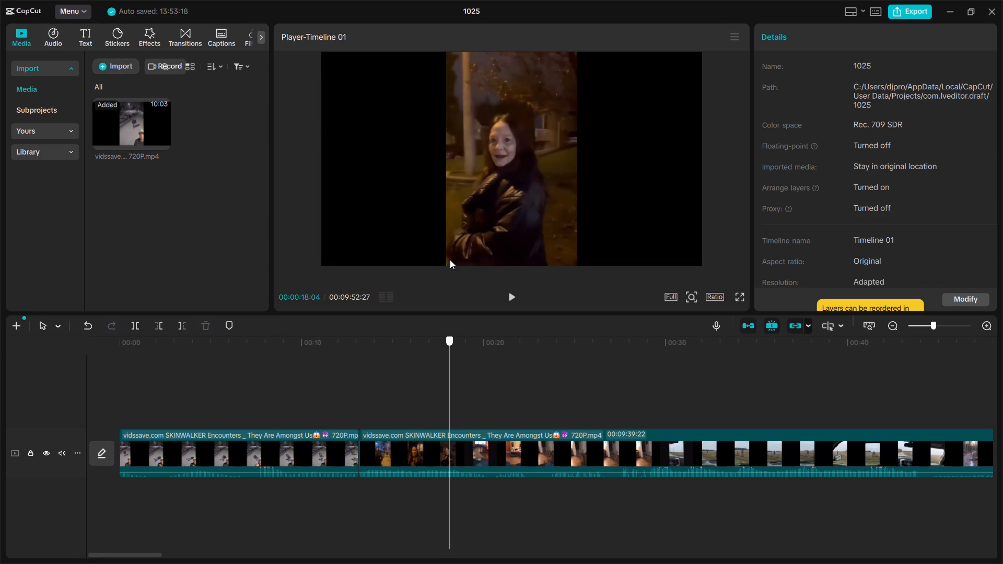
{"action": "left_click_drag", "start_coordinate": [450, 260], "coordinate": [450, 256]}
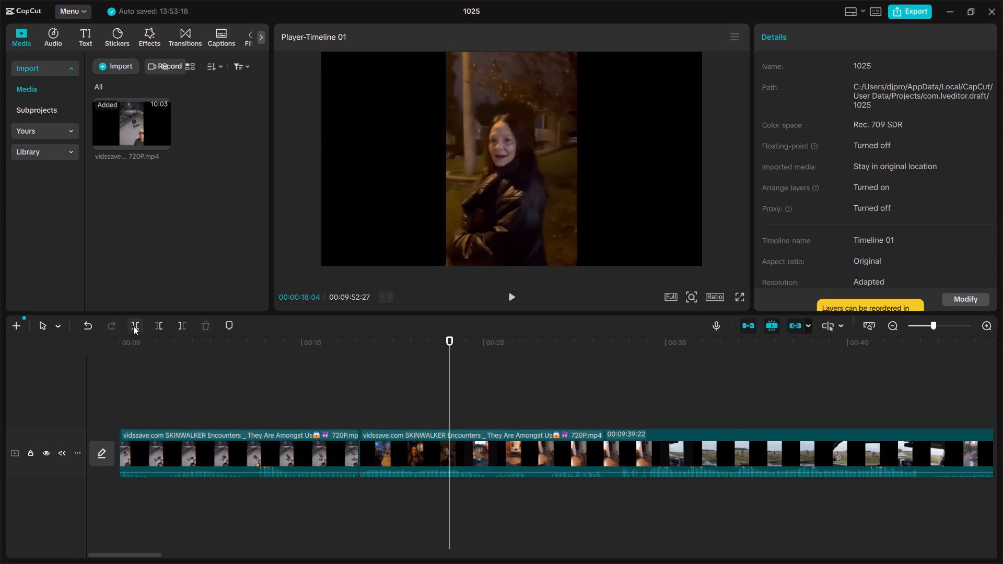
{"action": "left_click", "coordinate": [133, 326]}
Split at 00:00:29:15, where the country-road truck scene starts, and delete the indoor dog segment between the two cuts.
{"action": "key", "text": "space"}
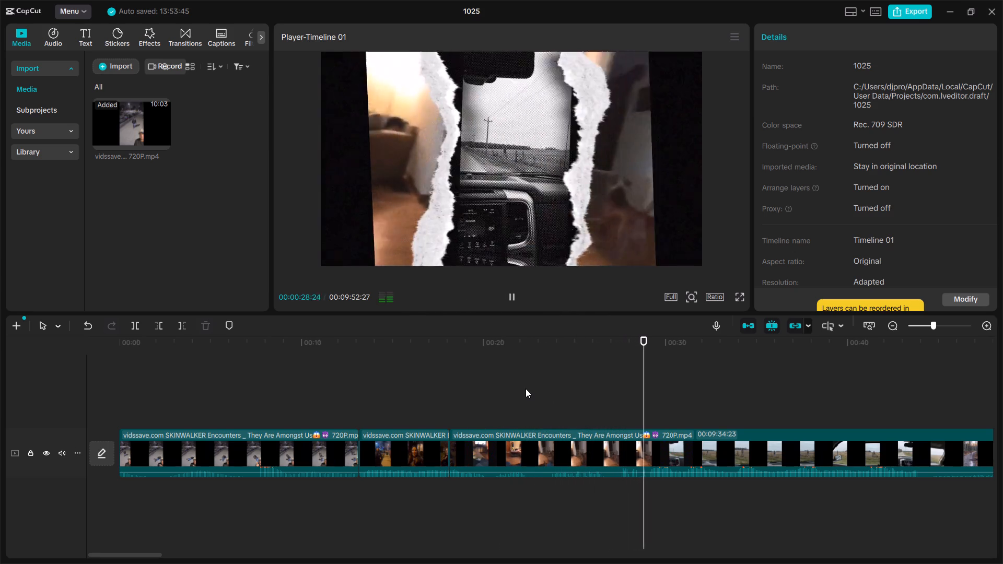
{"action": "key", "text": "space"}
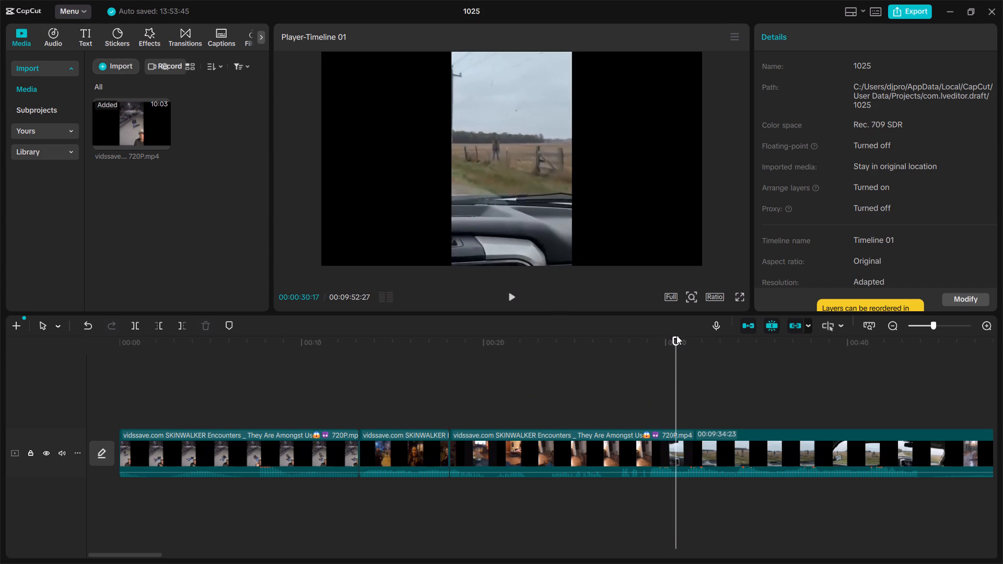
{"action": "left_click_drag", "start_coordinate": [677, 335], "coordinate": [657, 331]}
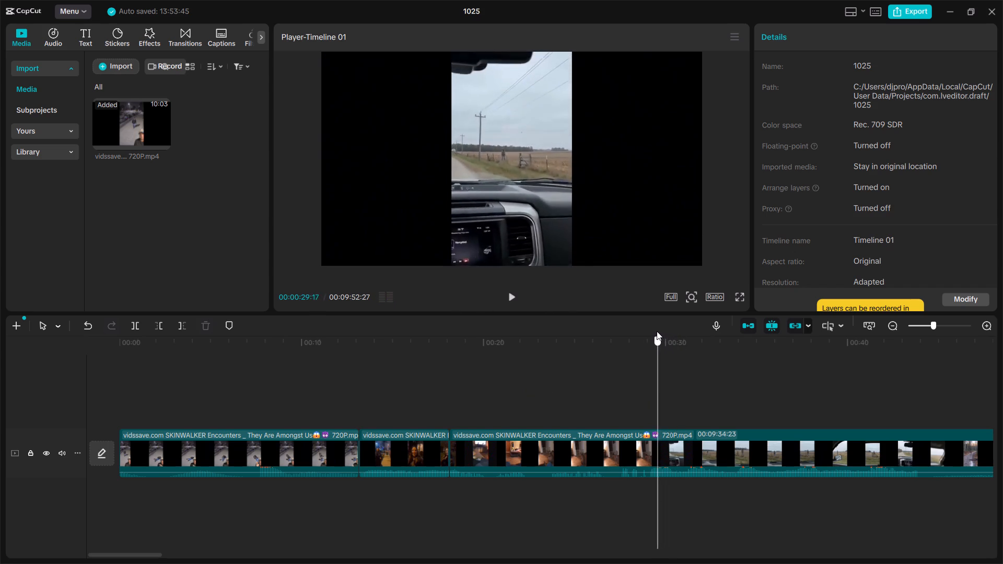
{"action": "left_click_drag", "start_coordinate": [657, 331], "coordinate": [649, 331]}
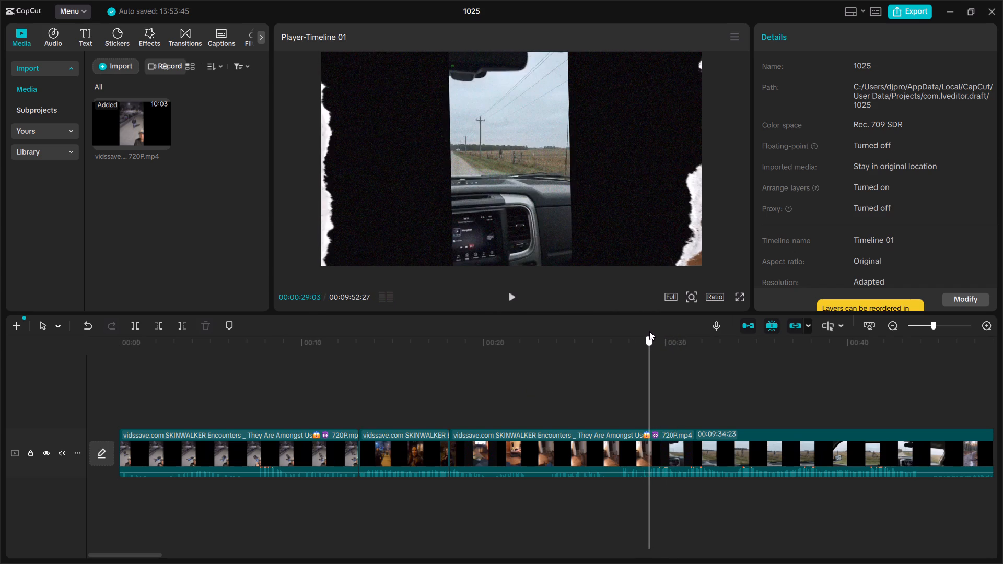
{"action": "left_click_drag", "start_coordinate": [649, 331], "coordinate": [656, 331]}
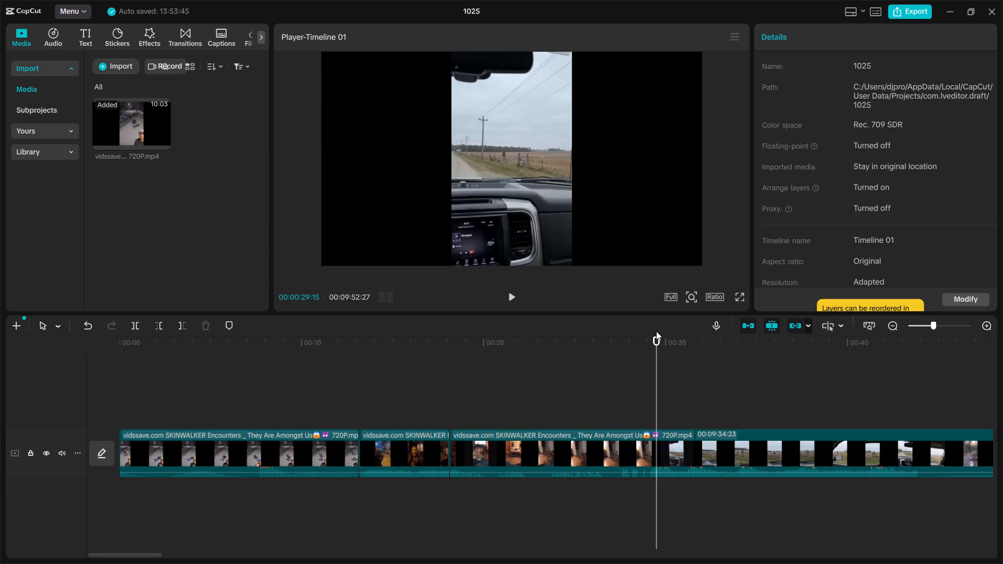
{"action": "left_click", "coordinate": [134, 326]}
{"action": "left_click", "coordinate": [565, 459]}
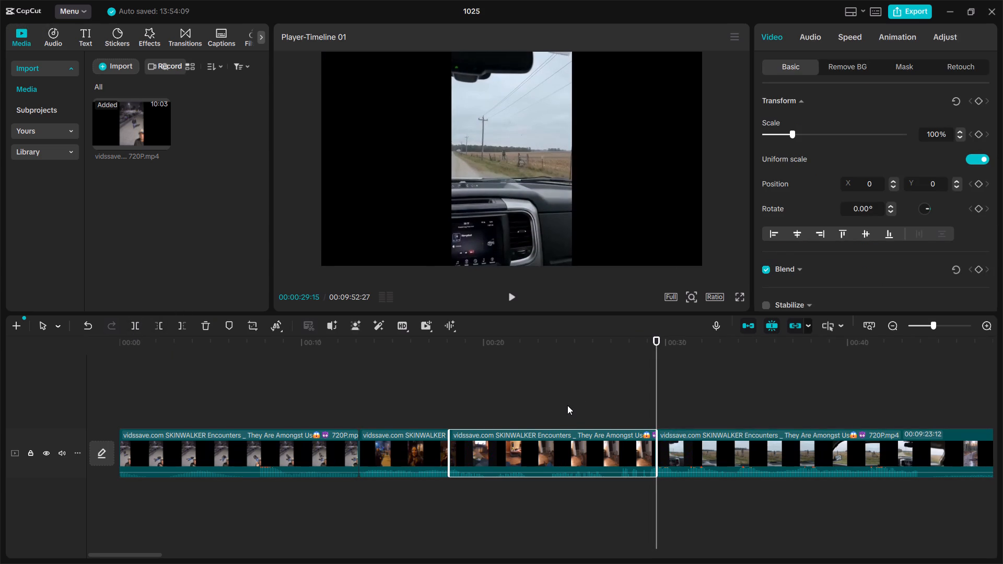
{"action": "key", "text": "Delete"}
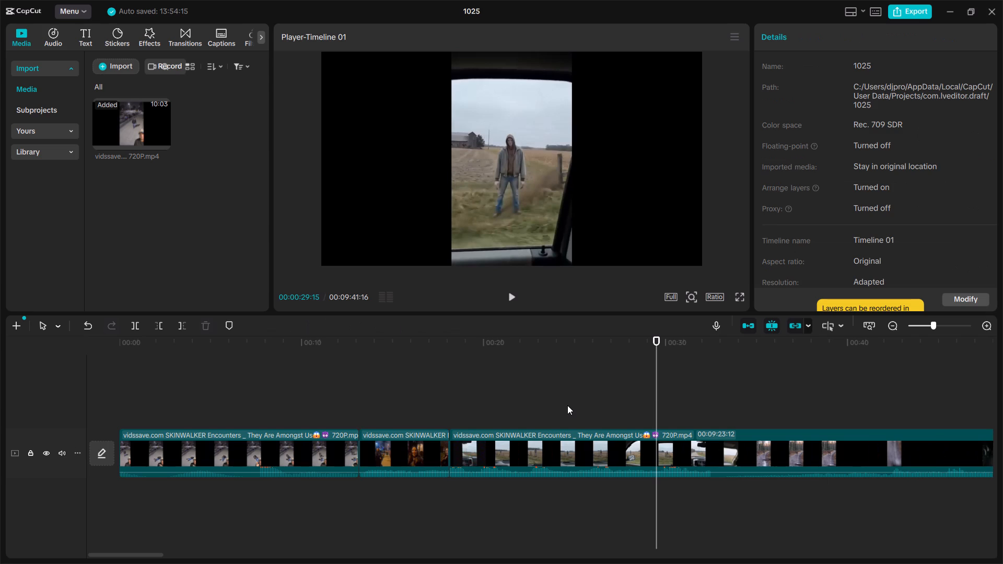
Play from just before the new join through the truck scene and split at 00:00:31:26, before the torn-paper transition.
{"action": "left_click", "coordinate": [441, 341]}
{"action": "key", "text": "space"}
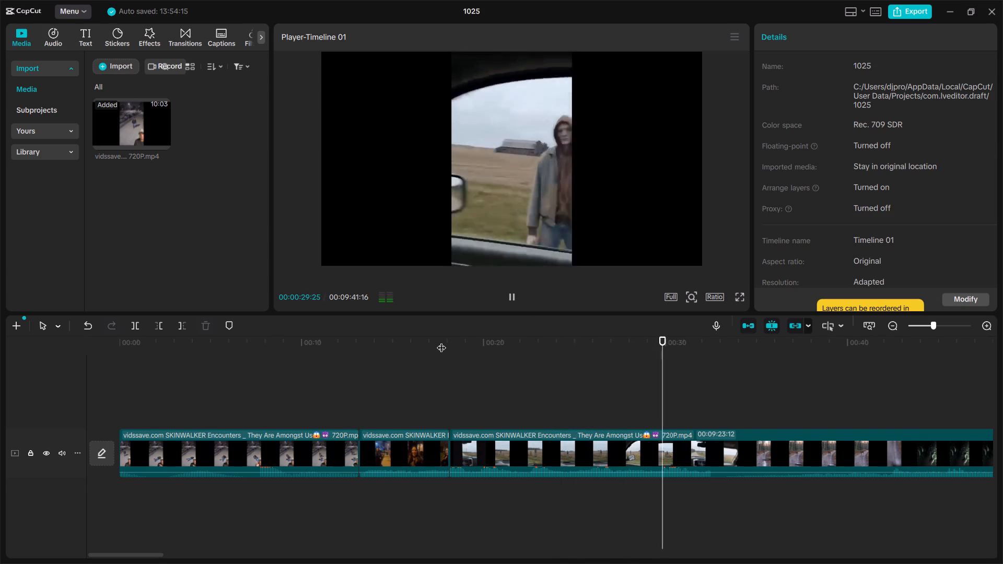
{"action": "key", "text": "space"}
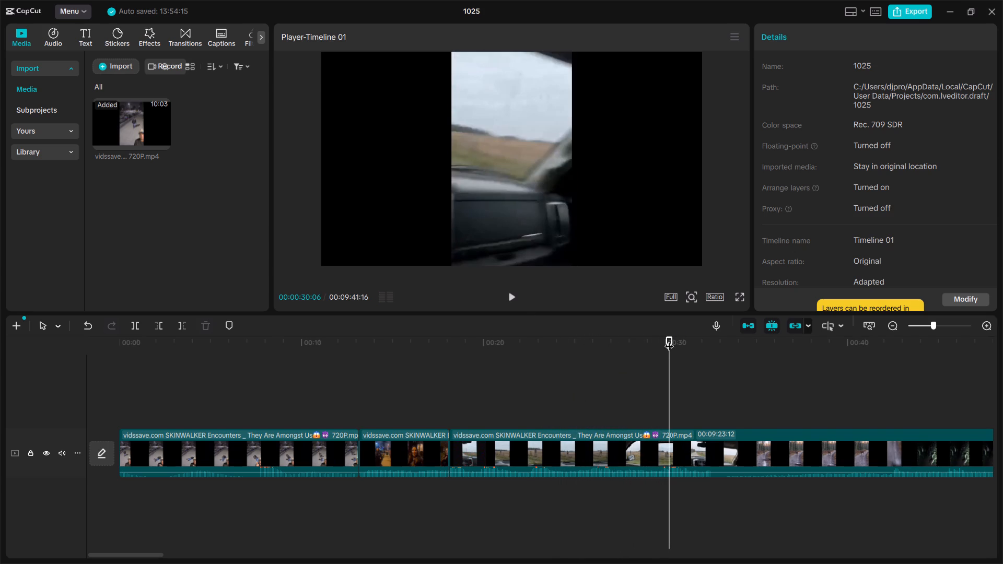
{"action": "key", "text": "space"}
{"action": "key", "text": "space"}
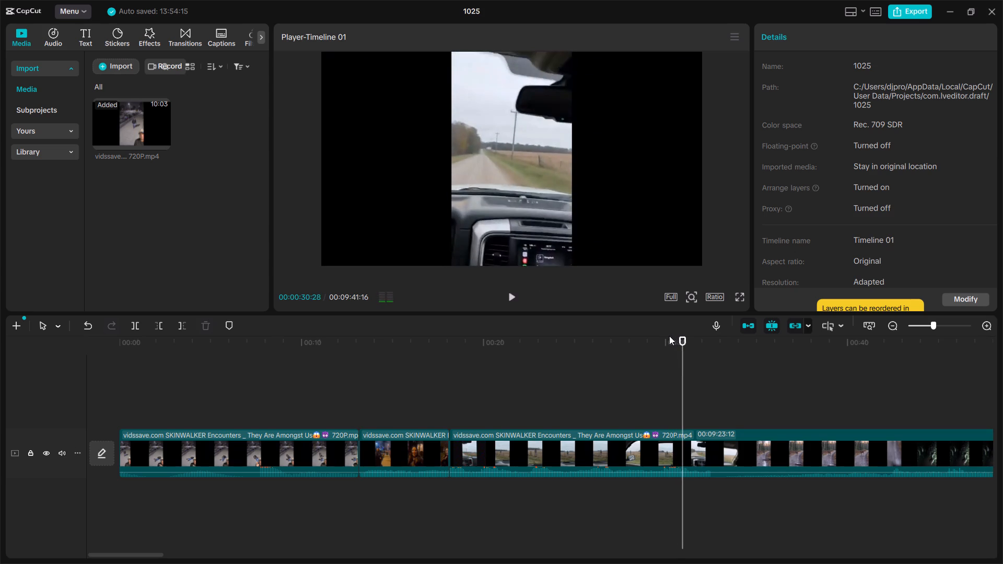
{"action": "key", "text": "space"}
{"action": "key", "text": "space"}
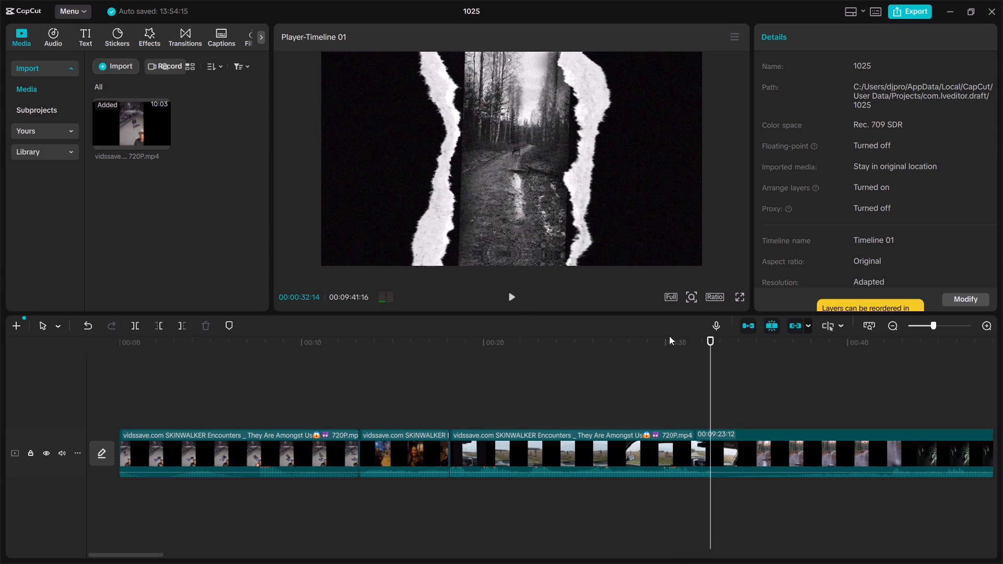
{"action": "left_click_drag", "start_coordinate": [710, 336], "coordinate": [699, 334]}
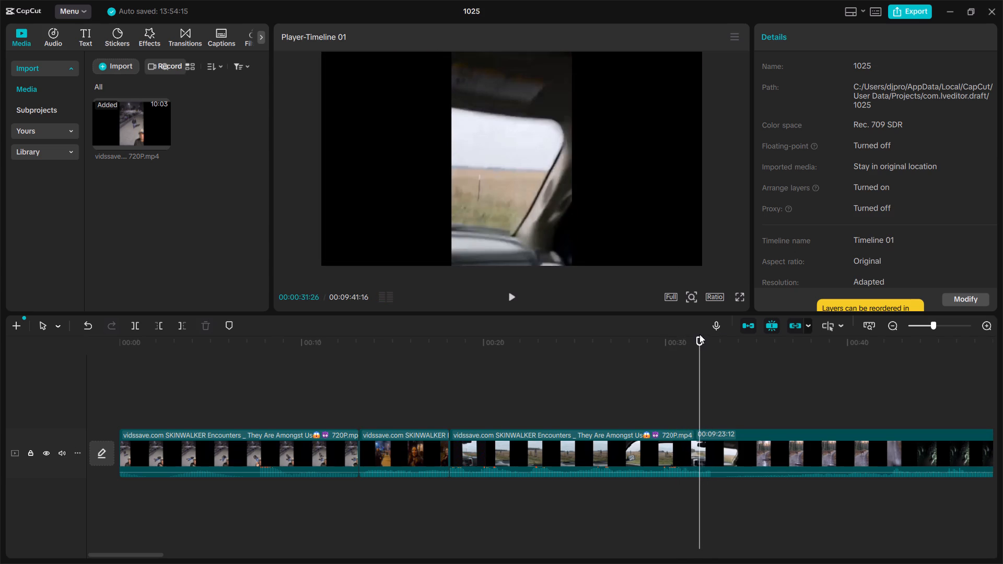
{"action": "left_click", "coordinate": [135, 324]}
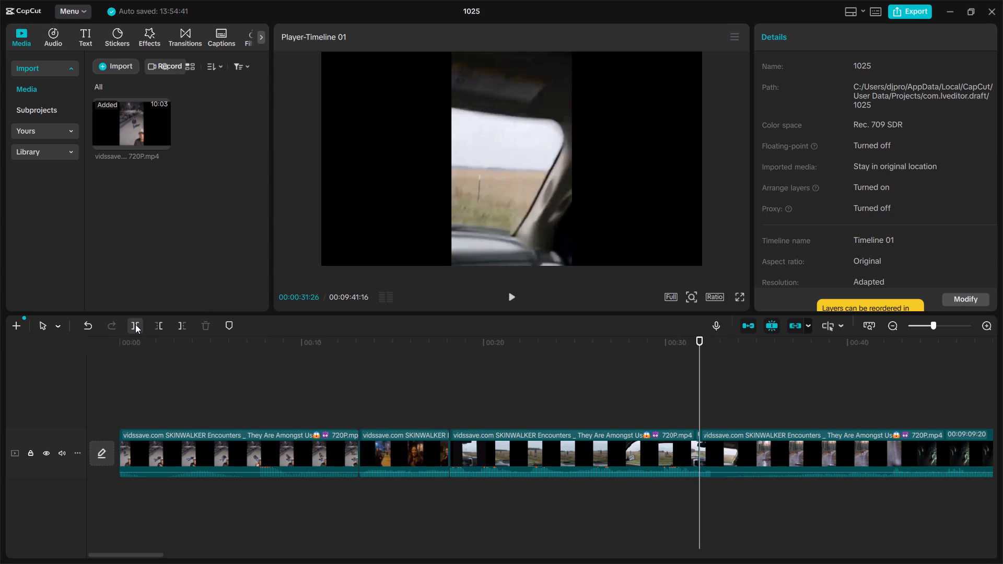
Split at 00:00:53:23, where the dark doorway scene starts, and delete the forest and cornfield segment between the two cuts.
{"action": "scroll", "coordinate": [601, 403], "scroll_direction": "left", "scroll_amount": 2}
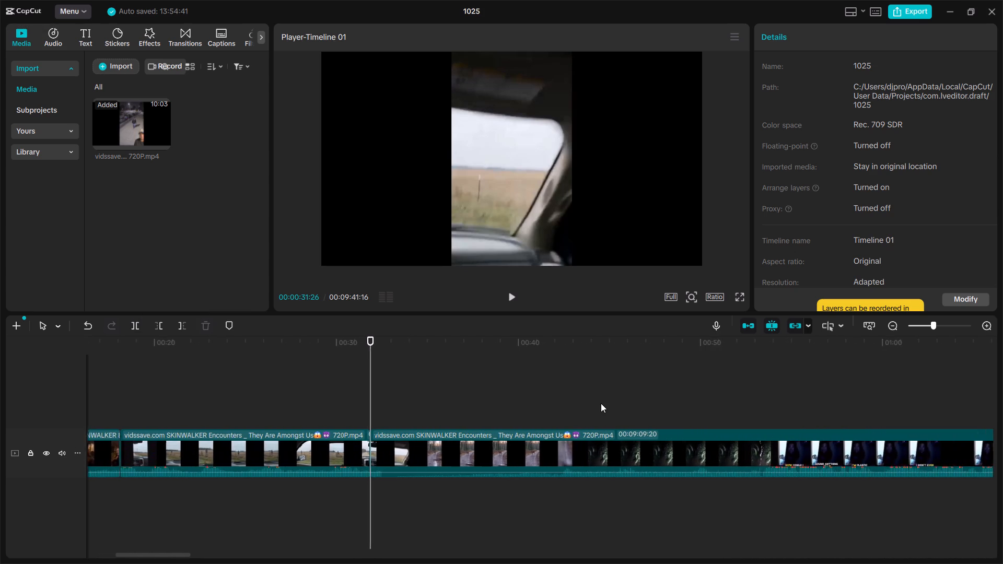
{"action": "scroll", "coordinate": [601, 403], "scroll_direction": "left", "scroll_amount": 1}
{"action": "key", "text": "space"}
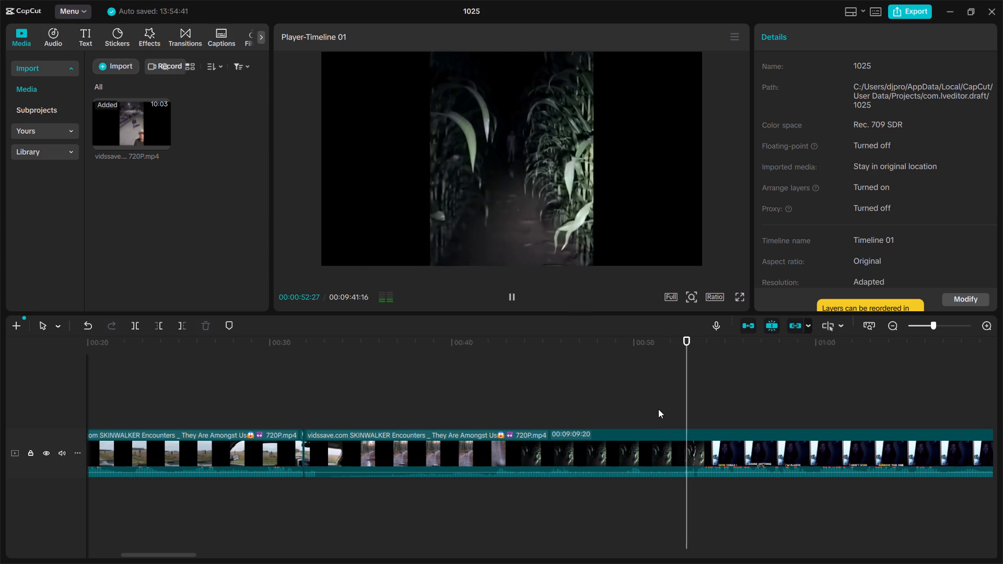
{"action": "key", "text": "space"}
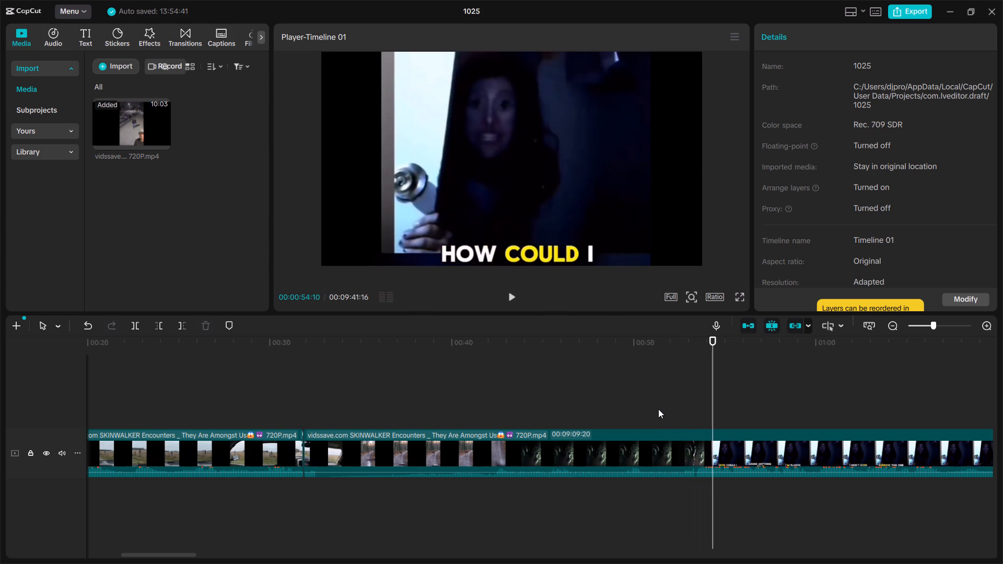
{"action": "left_click_drag", "start_coordinate": [712, 340], "coordinate": [708, 340]}
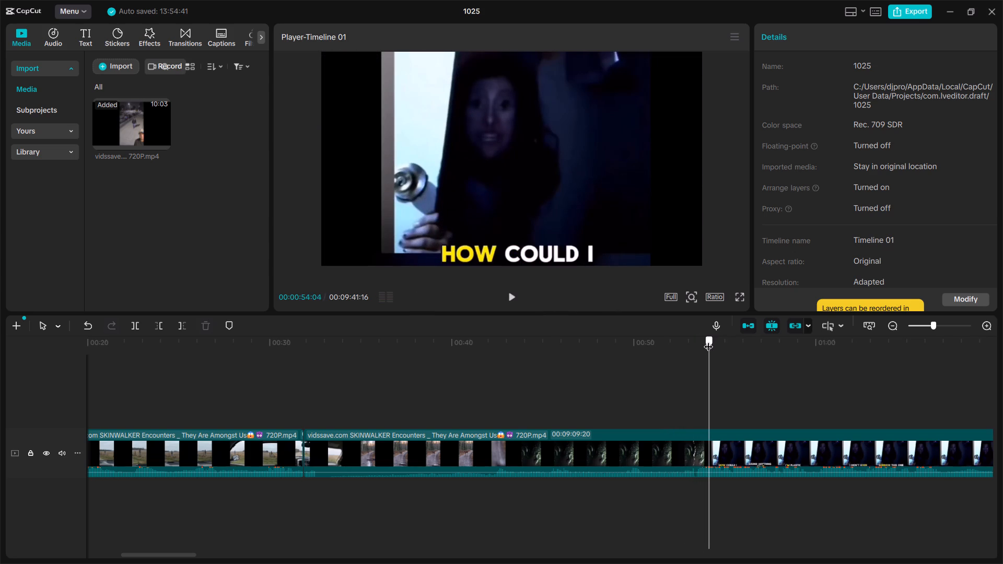
{"action": "left_click_drag", "start_coordinate": [708, 340], "coordinate": [700, 339]}
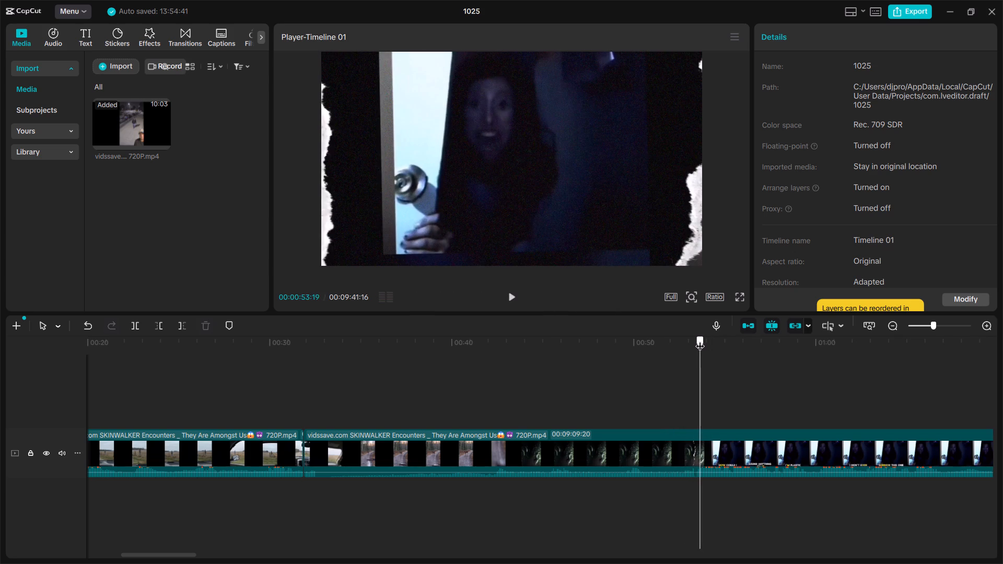
{"action": "left_click_drag", "start_coordinate": [700, 339], "coordinate": [702, 340]}
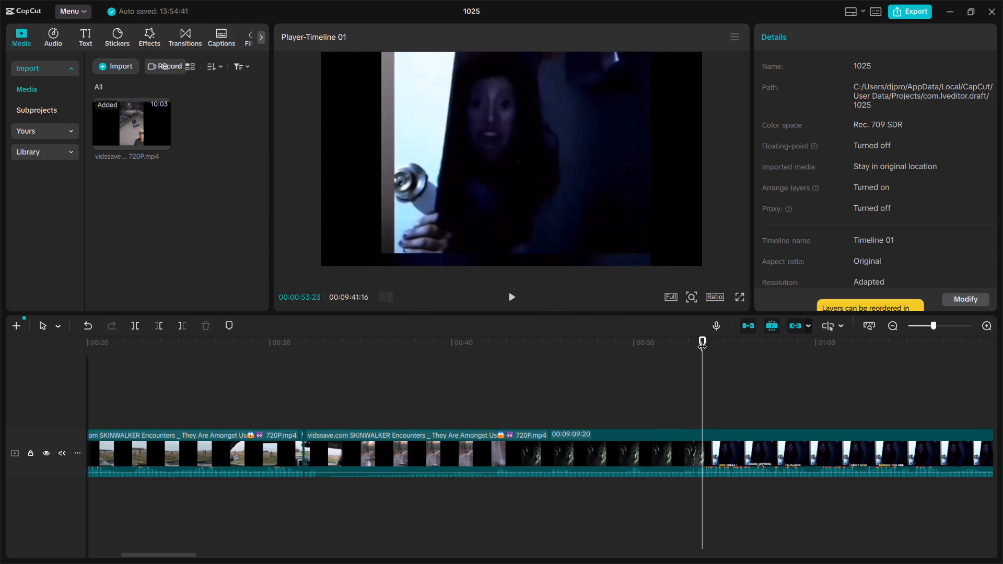
{"action": "key", "text": "space"}
{"action": "key", "text": "space"}
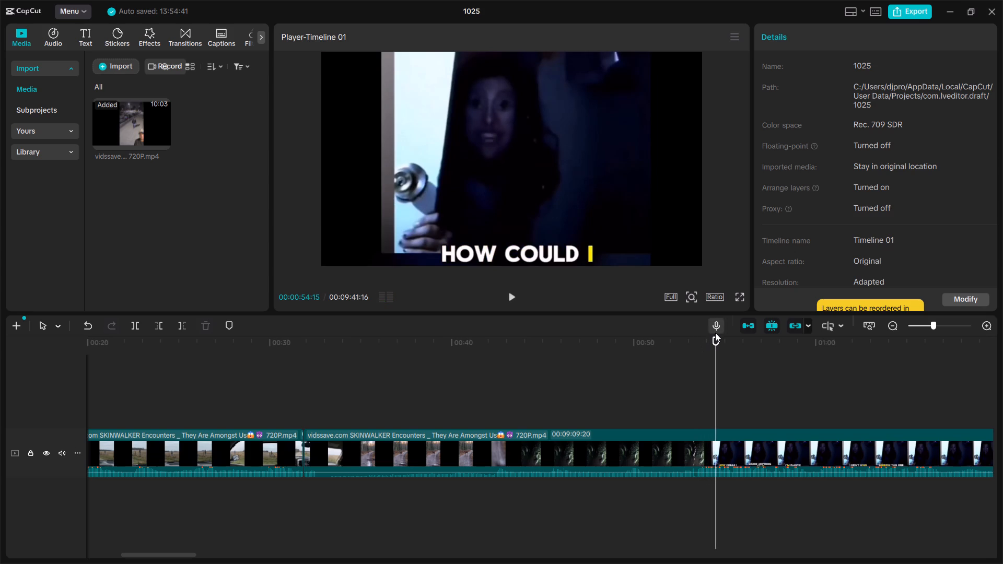
{"action": "left_click_drag", "start_coordinate": [717, 339], "coordinate": [708, 336]}
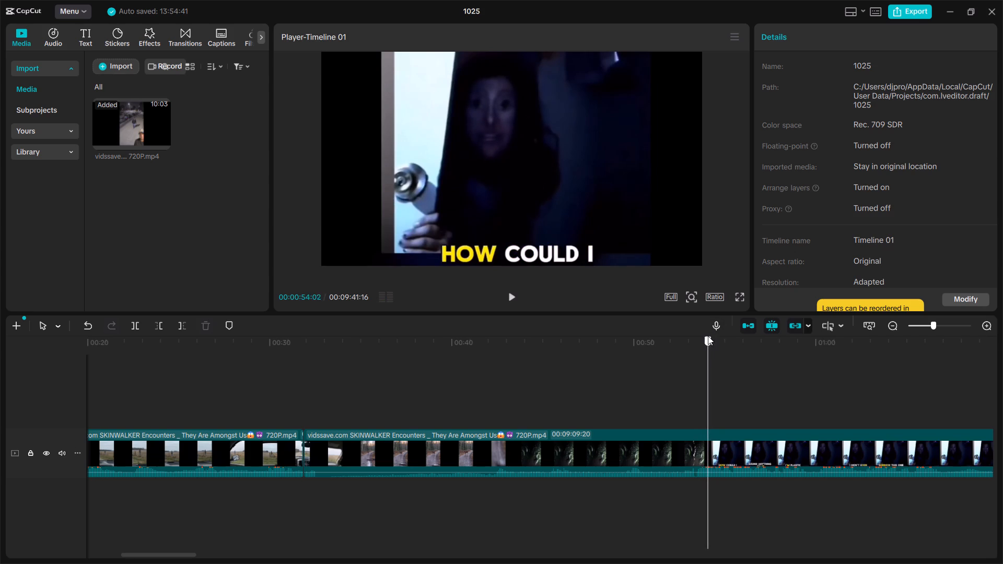
{"action": "left_click_drag", "start_coordinate": [708, 336], "coordinate": [703, 334]}
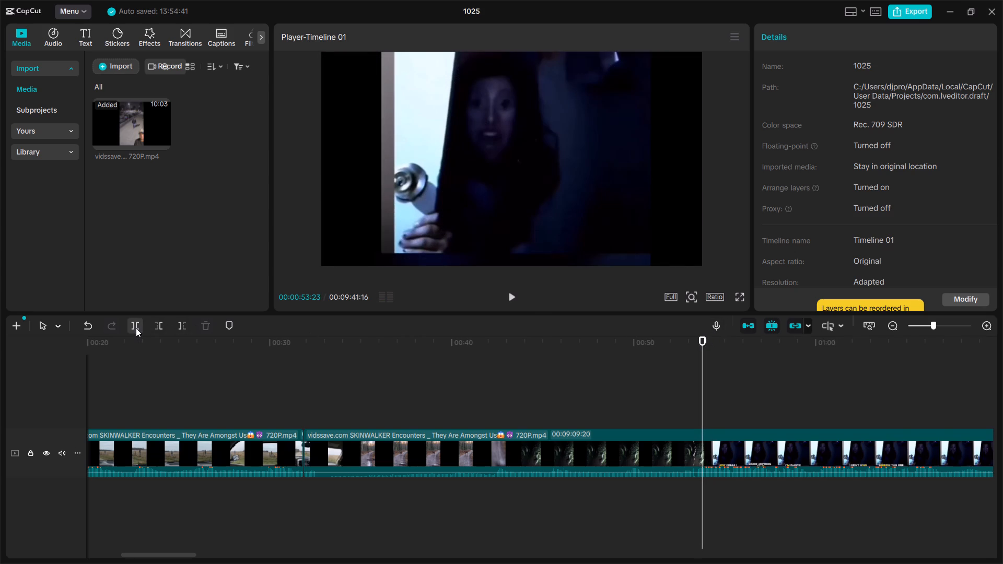
{"action": "left_click", "coordinate": [136, 327]}
{"action": "left_click", "coordinate": [580, 440]}
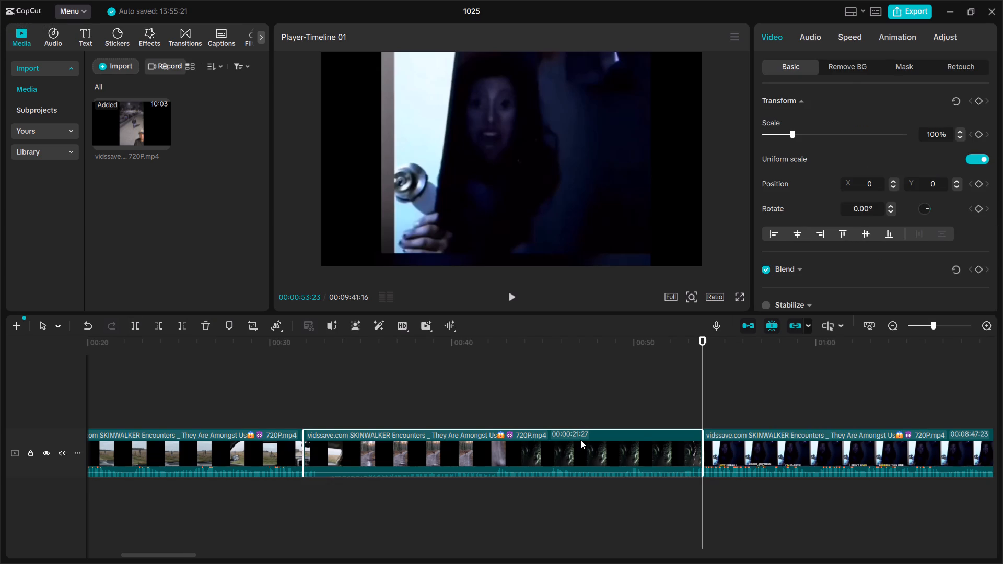
{"action": "key", "text": "Delete"}
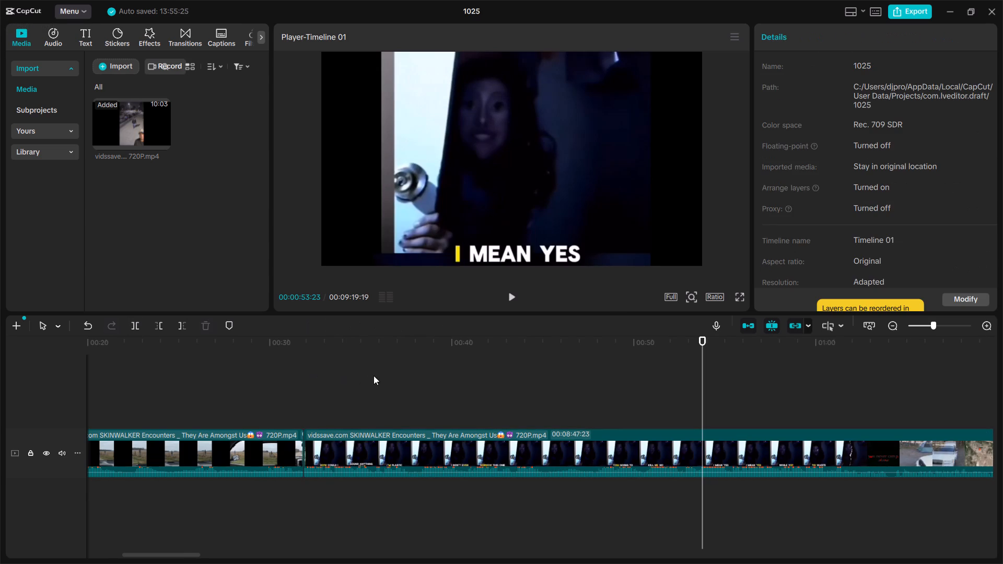
Play the dark doorway scene from just before its join and split at 00:00:59:27, before the torn-paper transition.
{"action": "left_click", "coordinate": [295, 343]}
{"action": "key", "text": "space"}
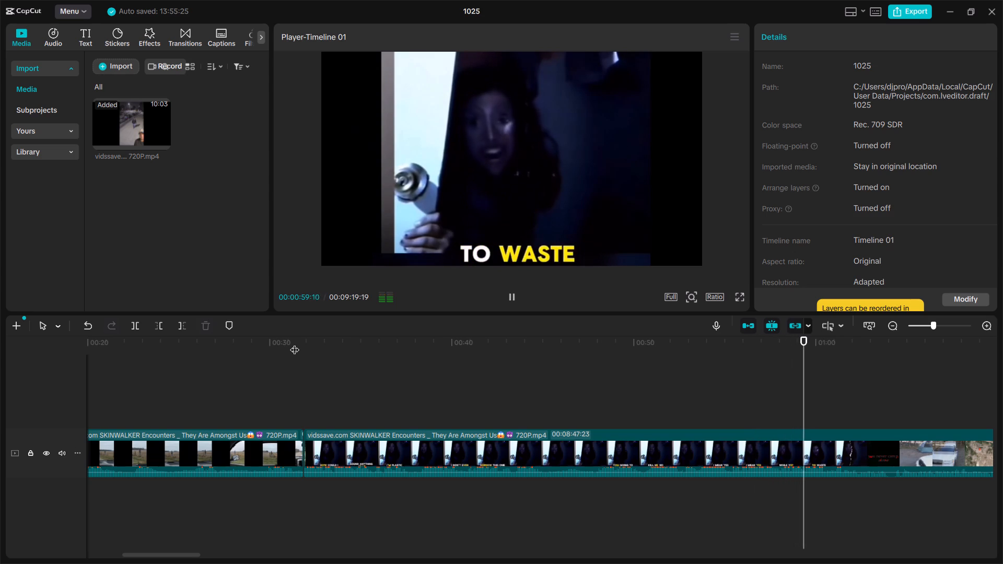
{"action": "key", "text": "space"}
{"action": "key", "text": "space"}
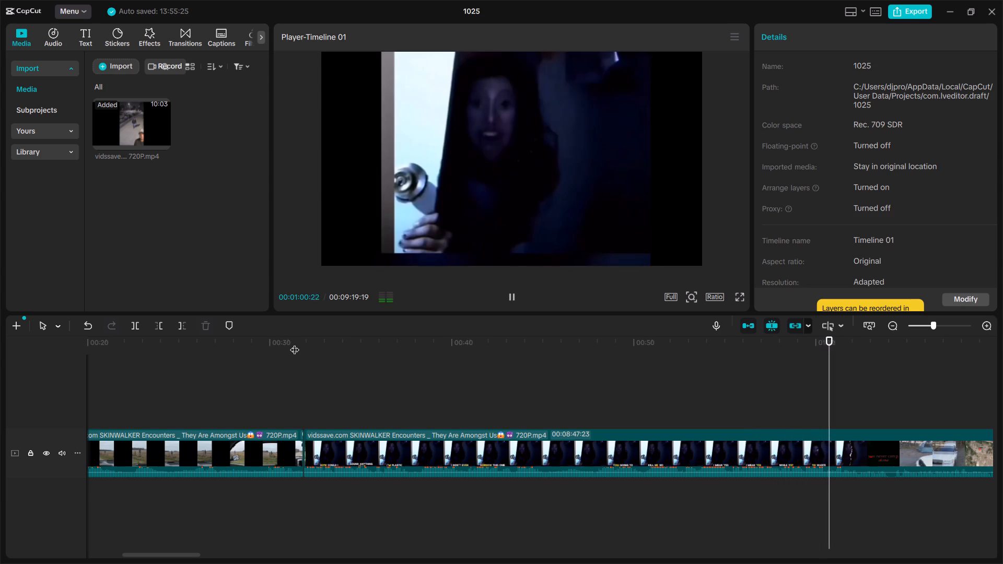
{"action": "key", "text": "space"}
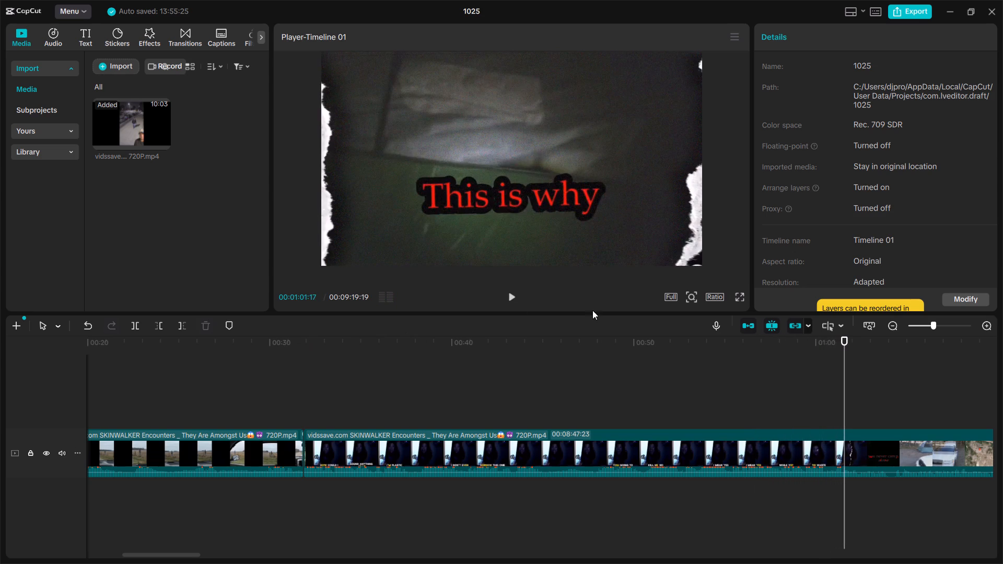
{"action": "left_click_drag", "start_coordinate": [844, 338], "coordinate": [834, 336]}
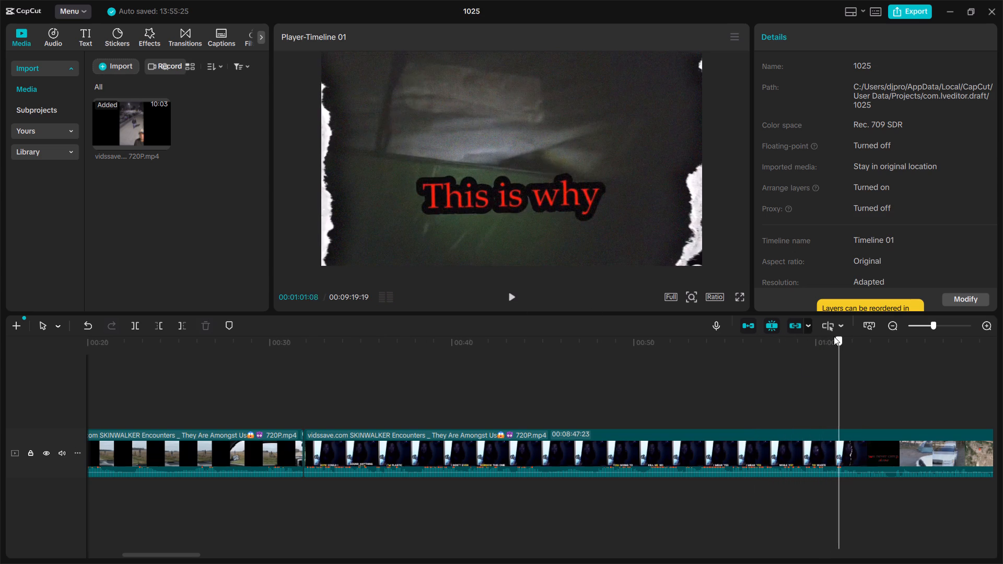
{"action": "left_click_drag", "start_coordinate": [834, 336], "coordinate": [819, 334]}
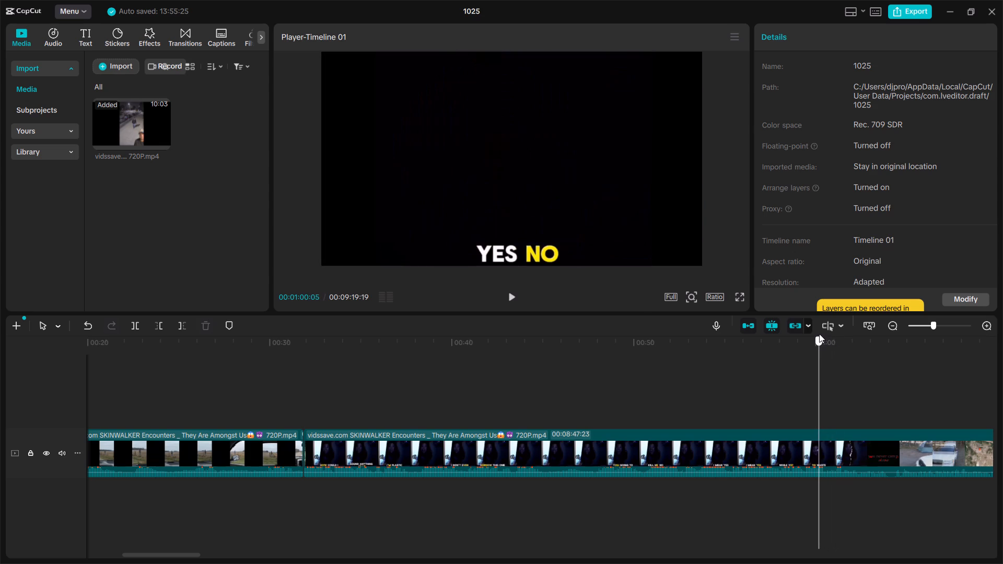
{"action": "left_click_drag", "start_coordinate": [819, 334], "coordinate": [807, 334]}
{"action": "key", "text": "space"}
{"action": "key", "text": "space"}
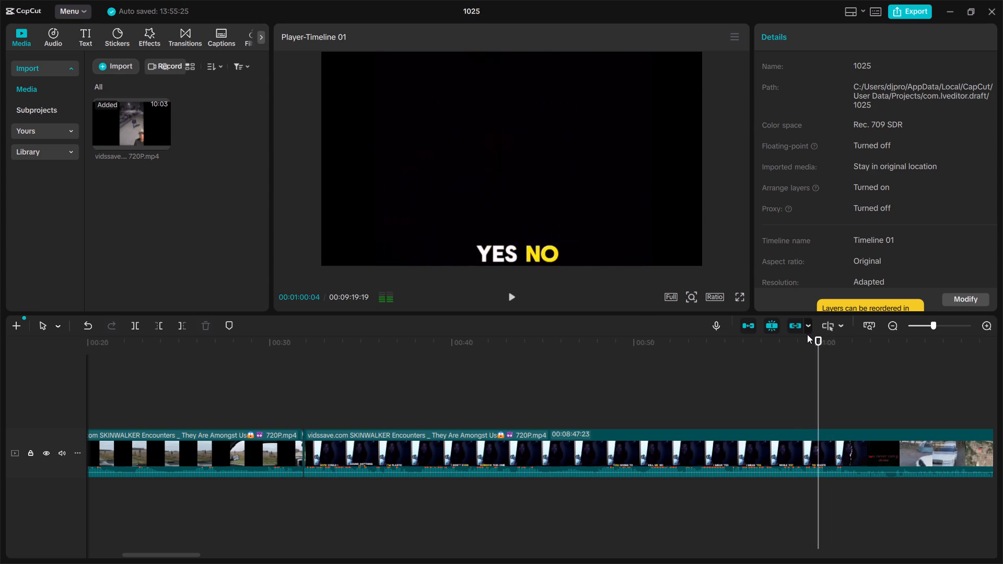
{"action": "key", "text": "space"}
{"action": "key", "text": "space"}
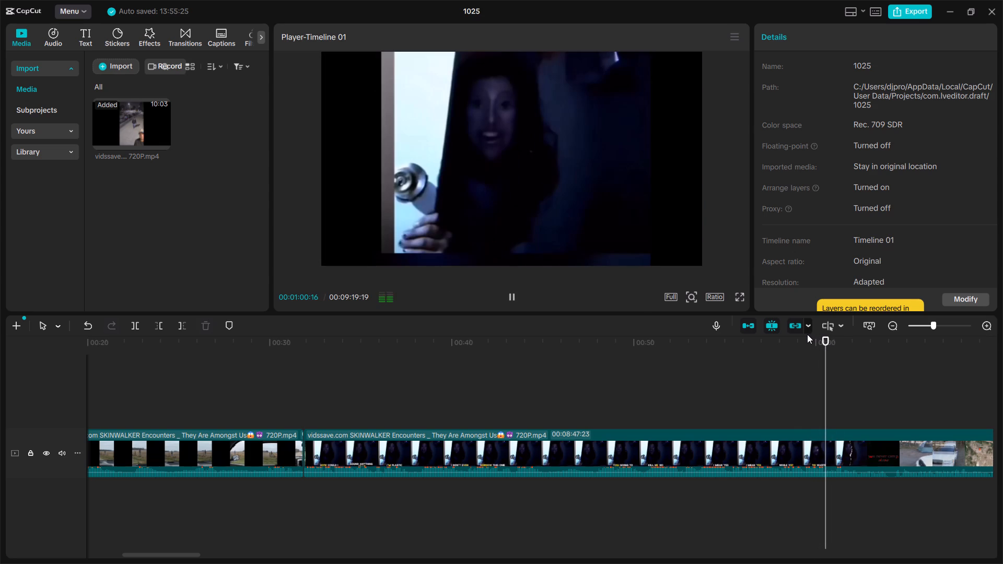
{"action": "key", "text": "space"}
{"action": "key", "text": "space"}
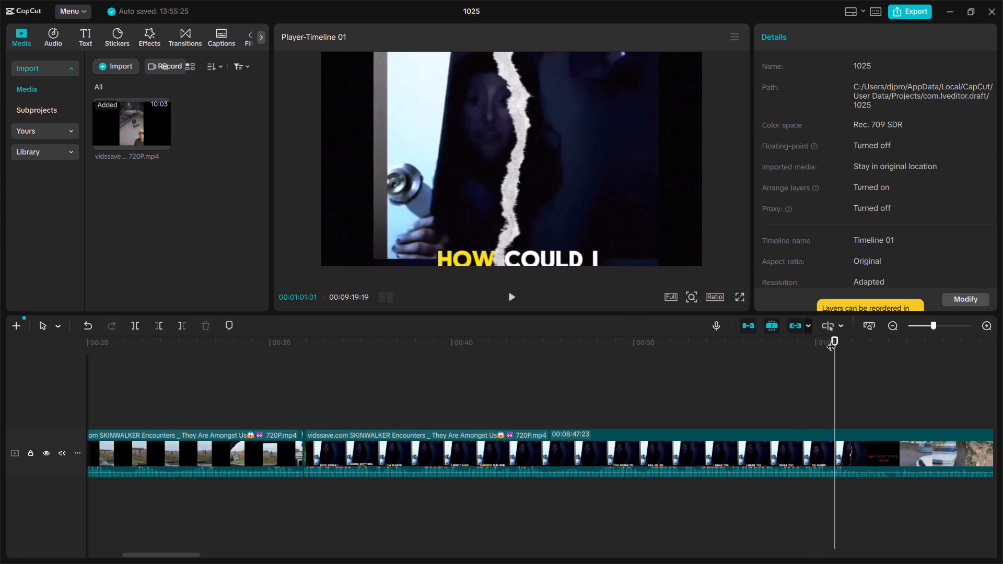
{"action": "left_click_drag", "start_coordinate": [835, 335], "coordinate": [814, 335]}
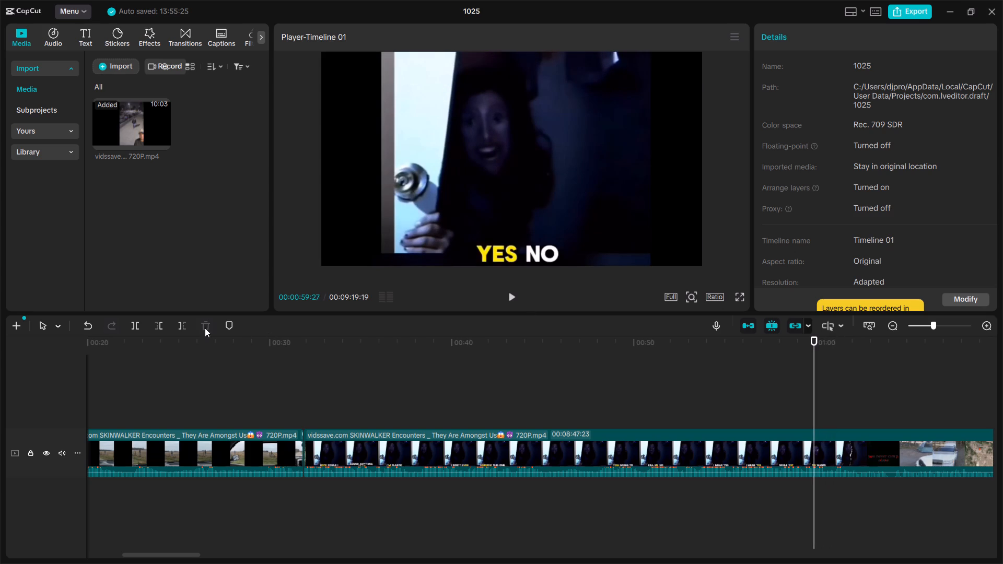
{"action": "left_click", "coordinate": [134, 326]}
Split at 00:01:04:10, where the campsite scene with the white car starts, and delete the transition and red title segment between the two cuts.
{"action": "scroll", "coordinate": [593, 414], "scroll_direction": "left", "scroll_amount": 3}
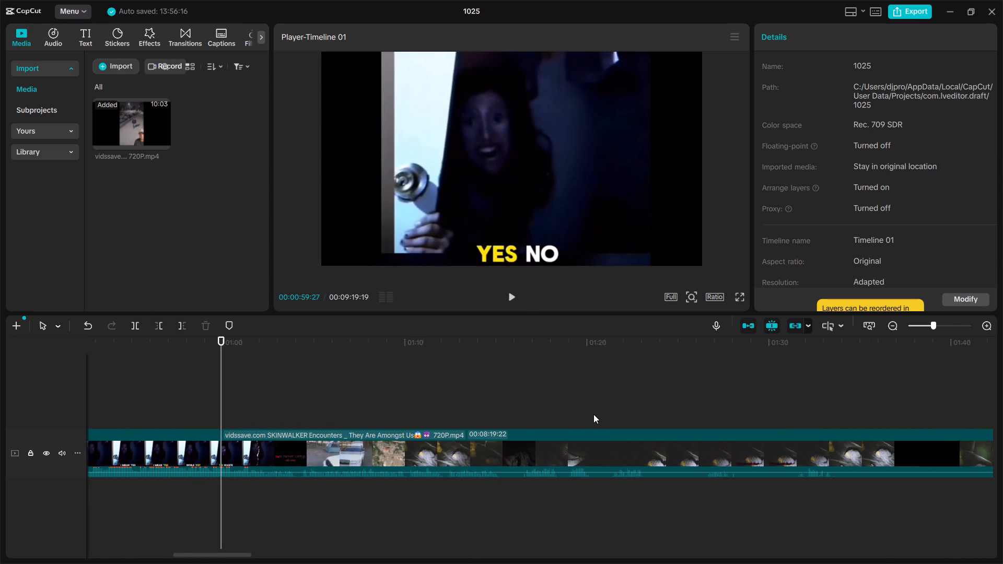
{"action": "key", "text": "space"}
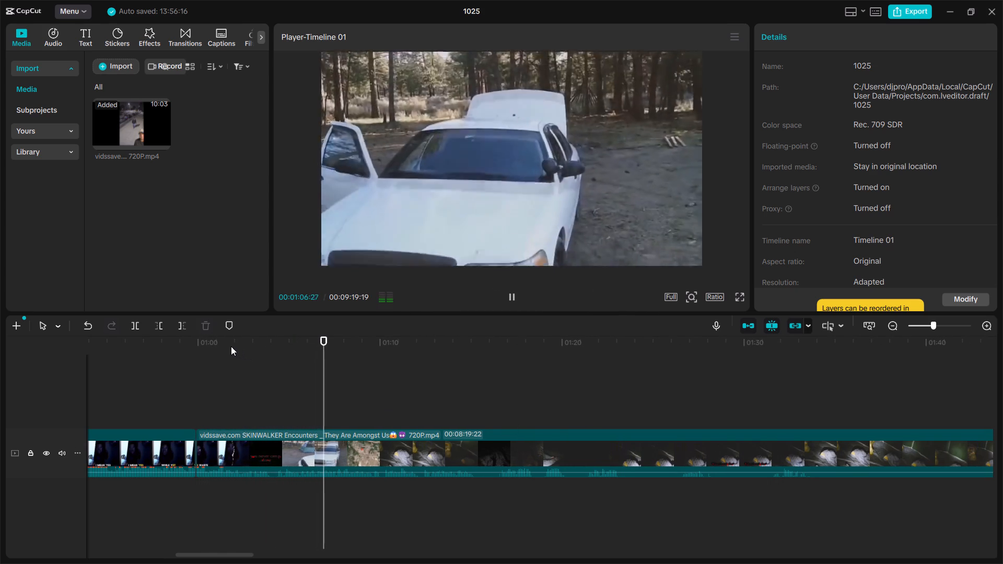
{"action": "left_click", "coordinate": [216, 339]}
{"action": "key", "text": "space"}
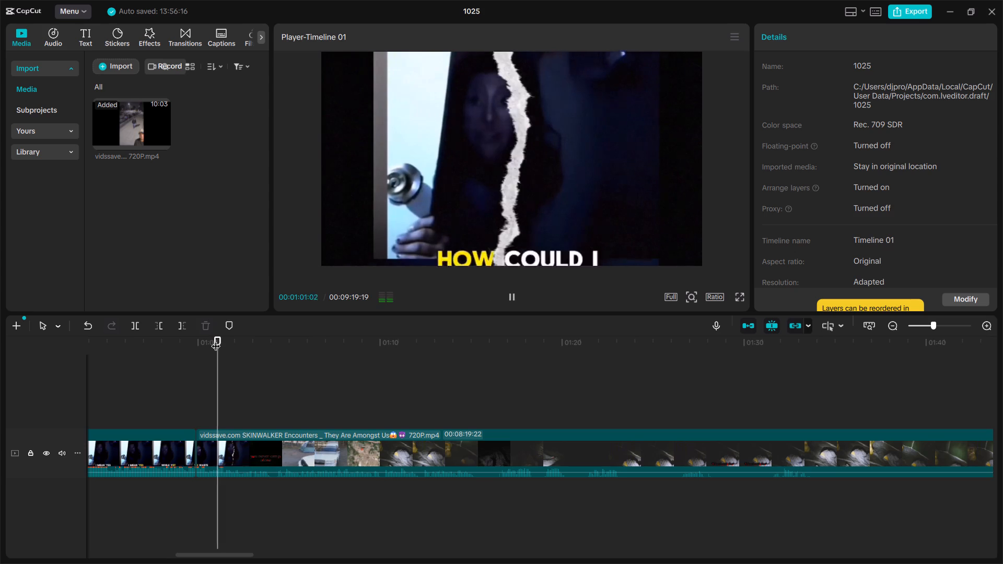
{"action": "key", "text": "space"}
{"action": "key", "text": "space"}
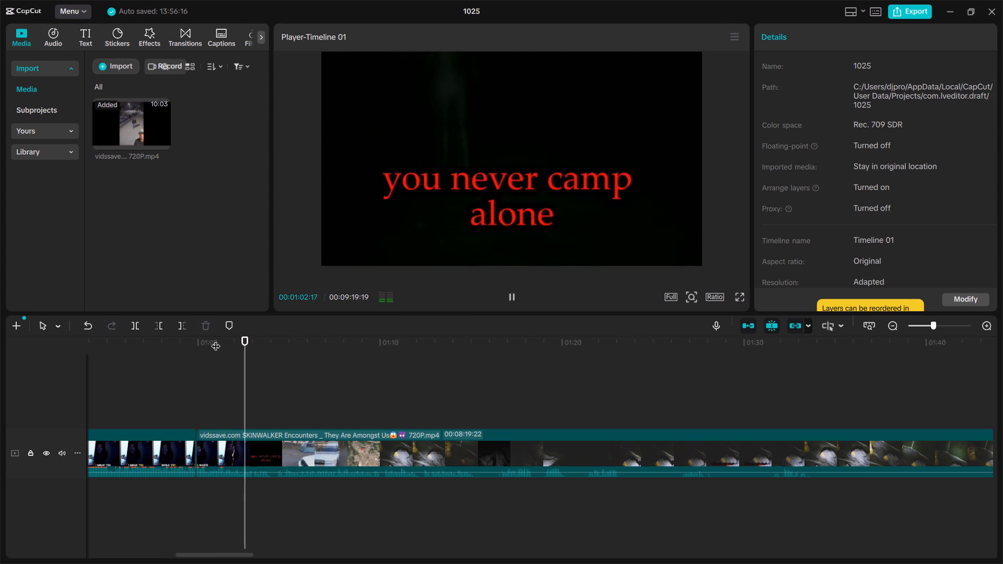
{"action": "key", "text": "space"}
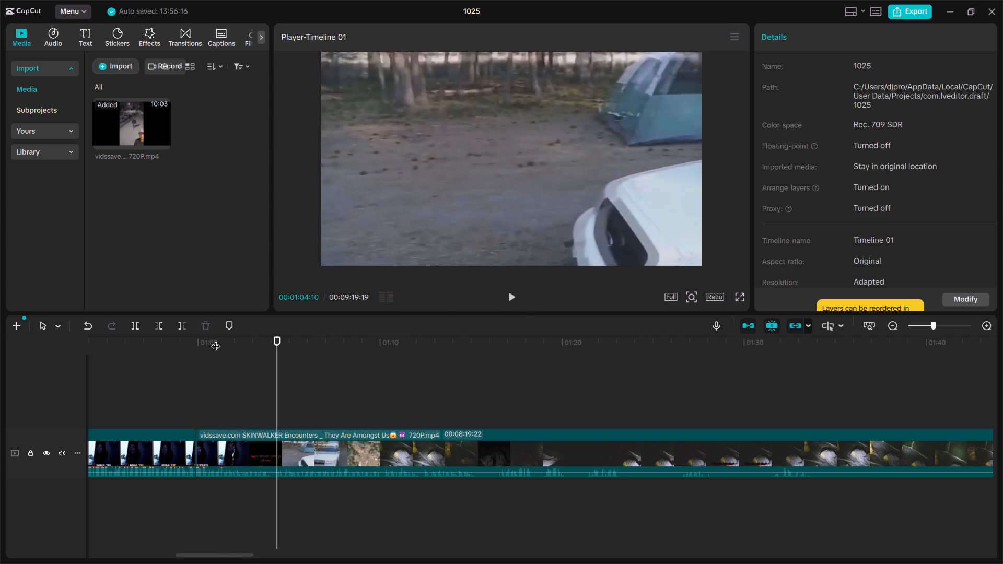
{"action": "left_click", "coordinate": [135, 324]}
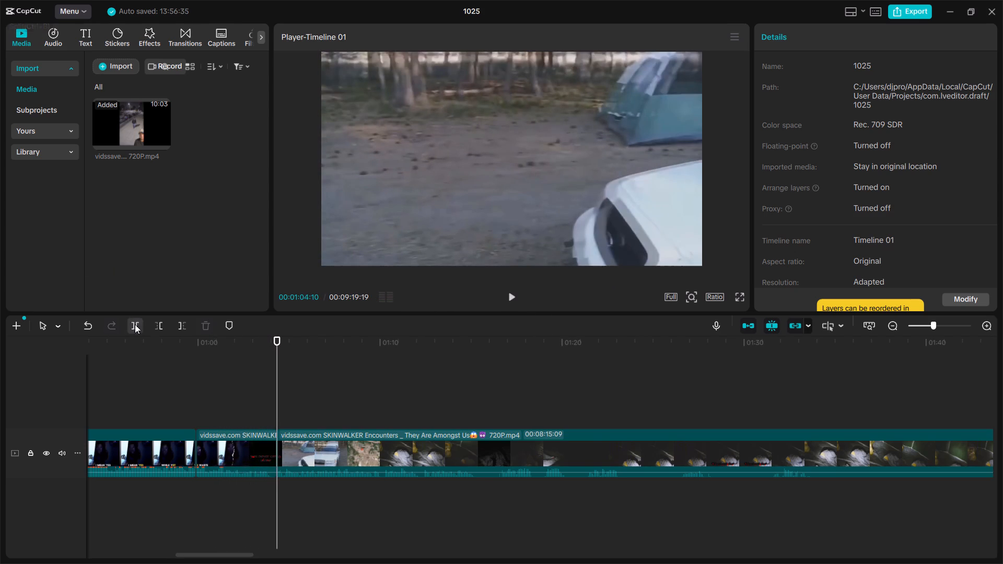
{"action": "left_click", "coordinate": [242, 457]}
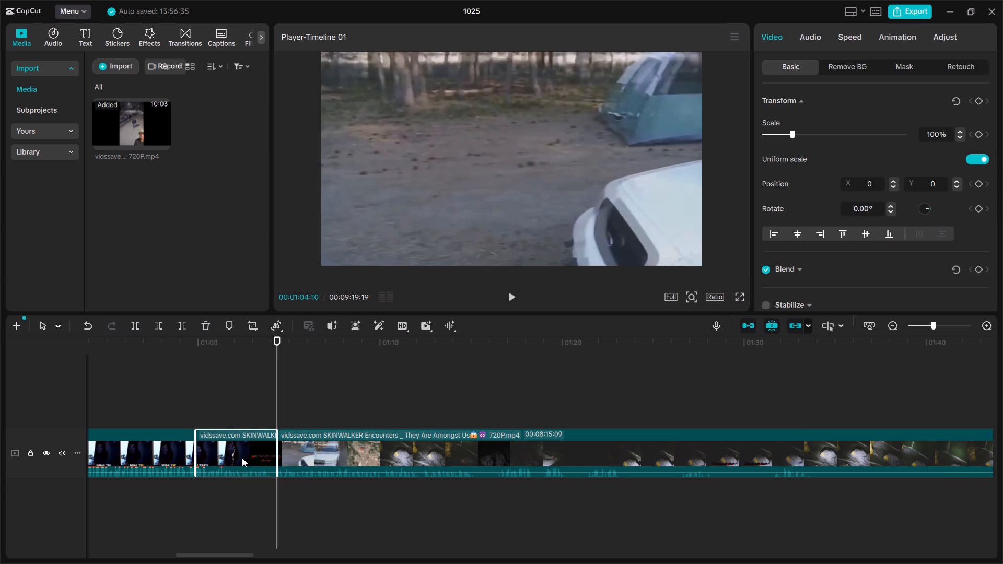
{"action": "key", "text": "Delete"}
Play from just before the new join through the campsite and tent scenes into the night forest footage, checking for the next cut point.
{"action": "left_click", "coordinate": [191, 341]}
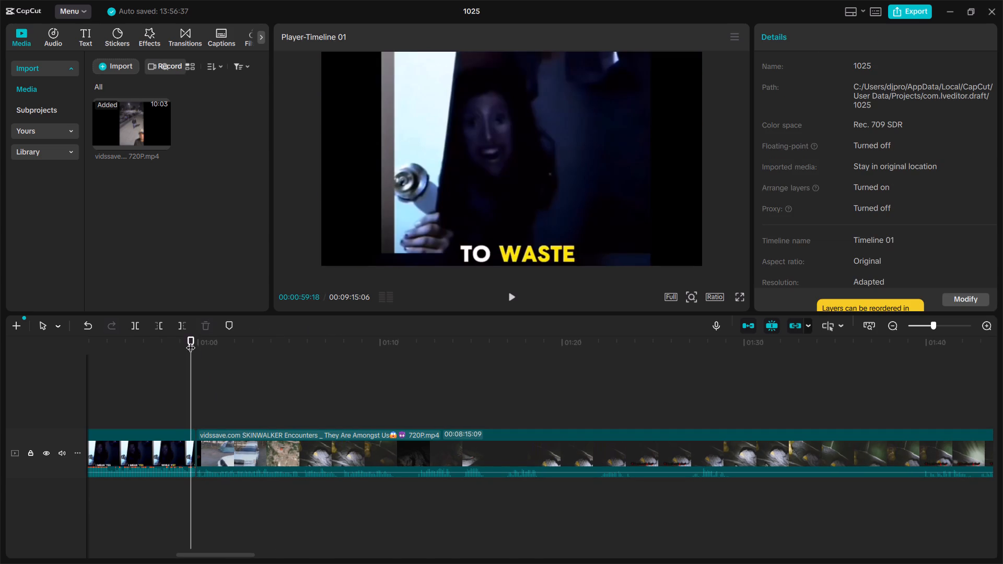
{"action": "key", "text": "space"}
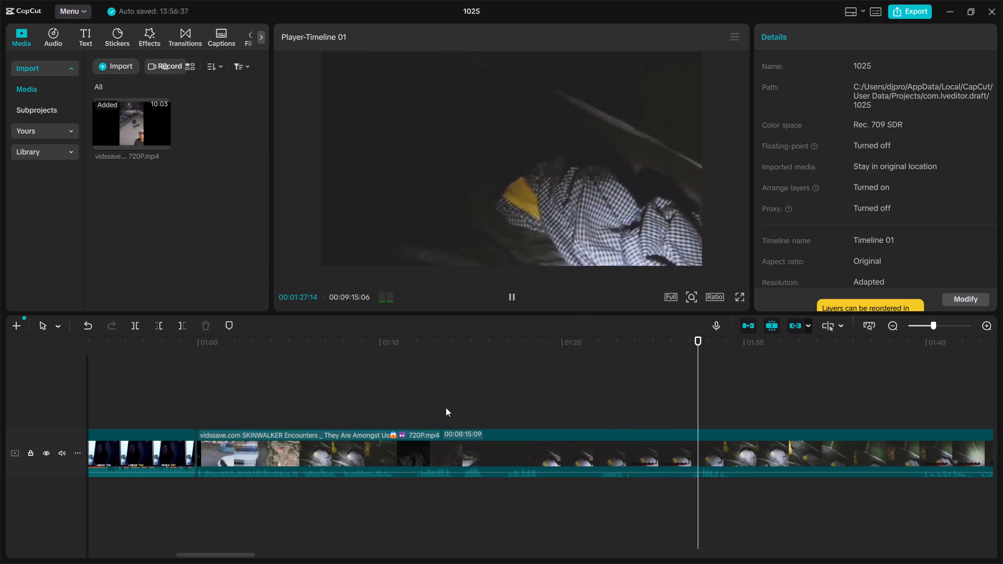
{"action": "scroll", "coordinate": [446, 407], "scroll_direction": "left", "scroll_amount": 3}
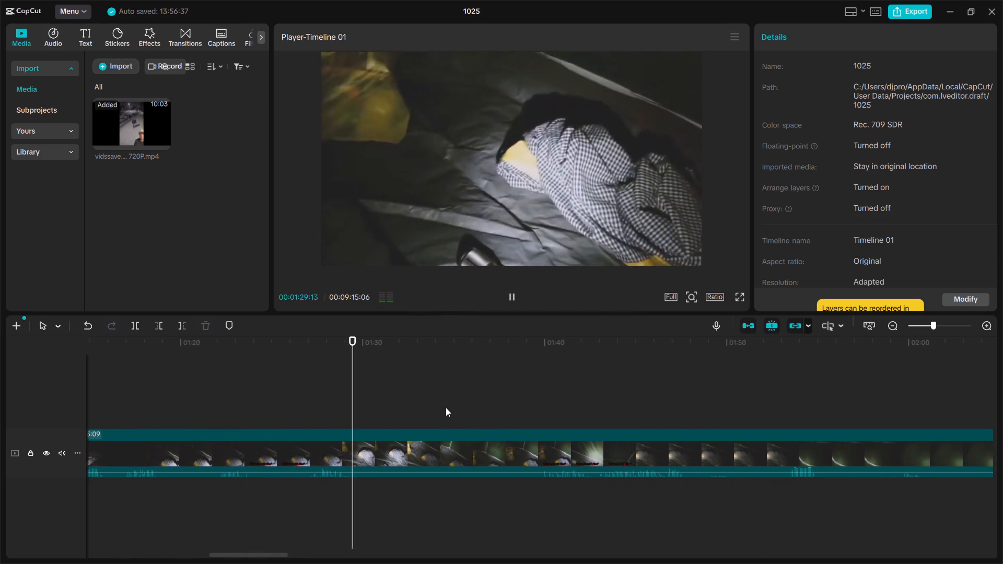
{"action": "scroll", "coordinate": [446, 407], "scroll_direction": "left", "scroll_amount": 2}
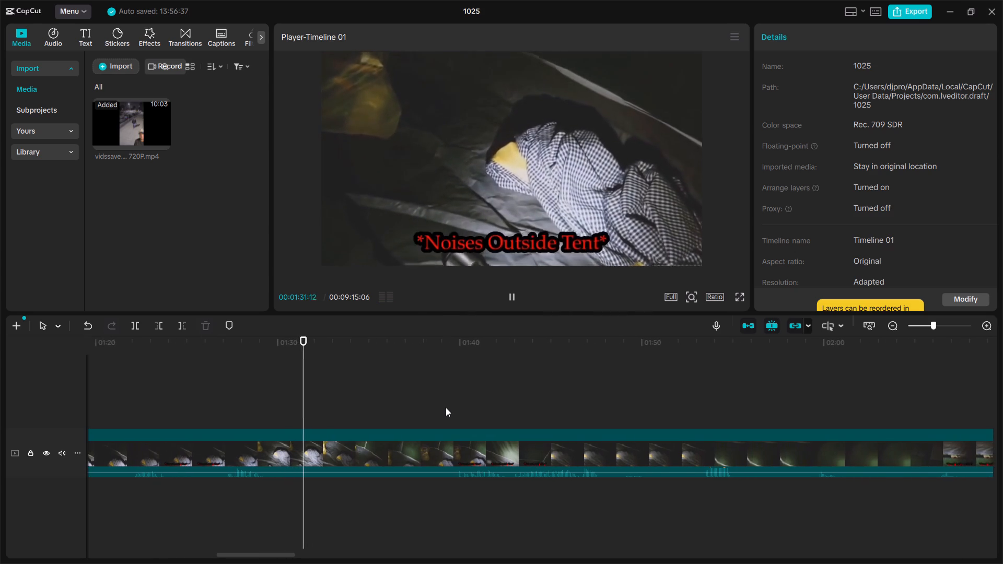
{"action": "scroll", "coordinate": [446, 407], "scroll_direction": "left", "scroll_amount": 1}
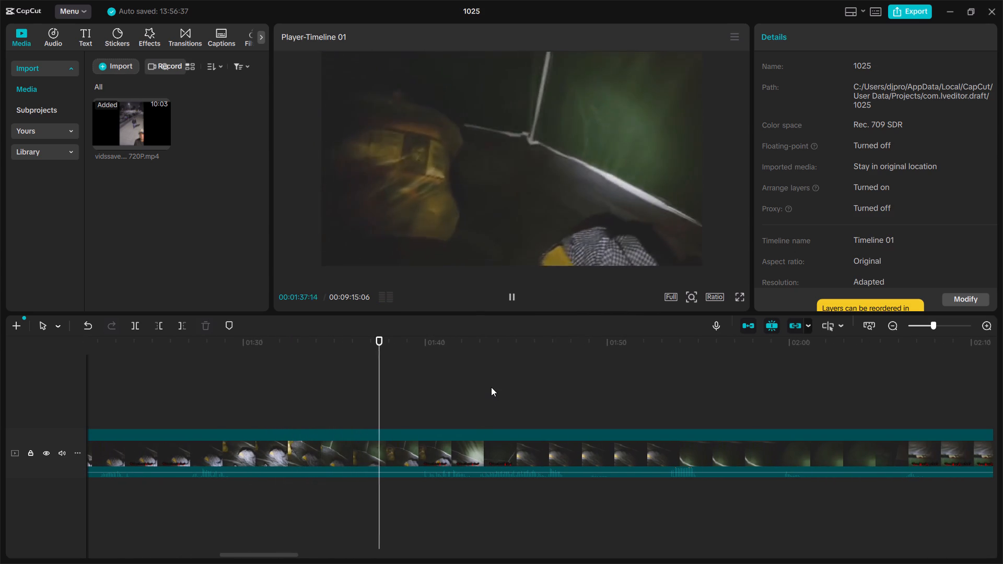
{"action": "scroll", "coordinate": [542, 387], "scroll_direction": "left", "scroll_amount": 1}
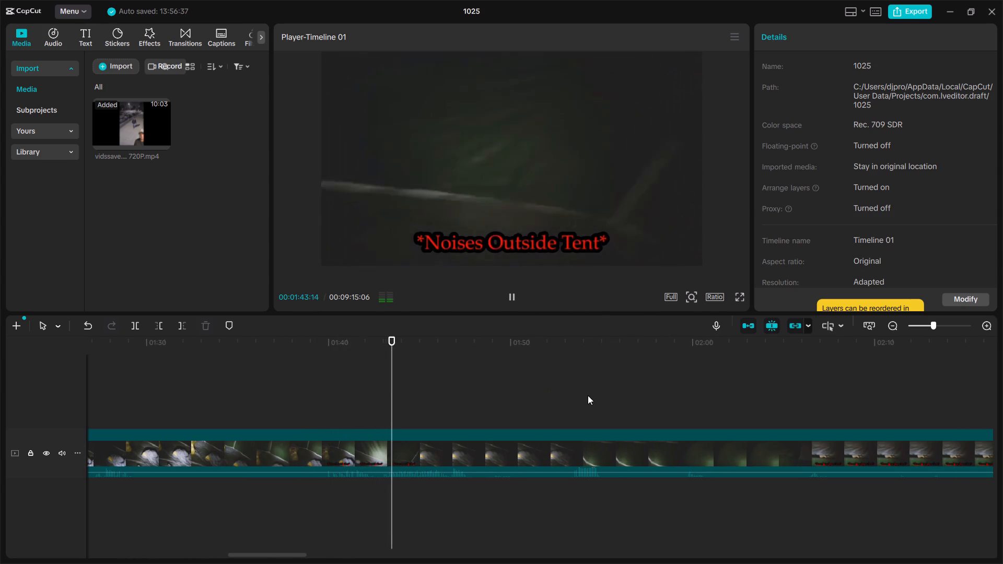
{"action": "scroll", "coordinate": [588, 395], "scroll_direction": "left", "scroll_amount": 1}
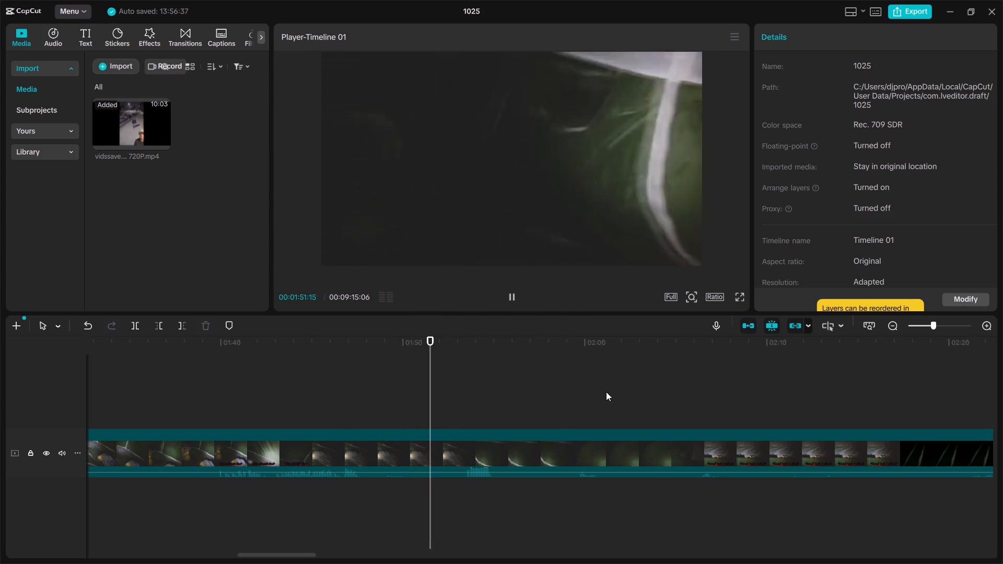
{"action": "scroll", "coordinate": [606, 392], "scroll_direction": "left", "scroll_amount": 2}
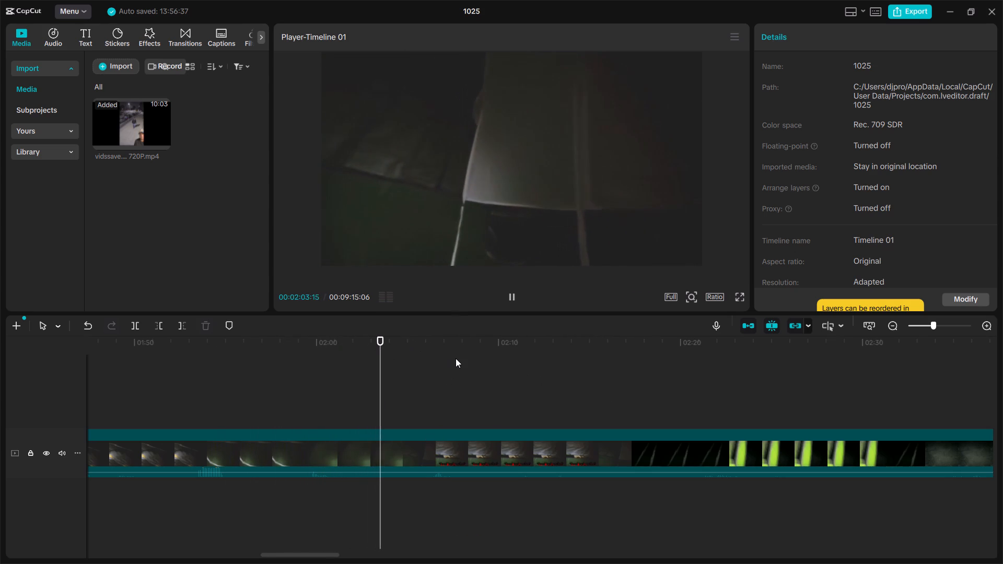
{"action": "scroll", "coordinate": [456, 358], "scroll_direction": "left", "scroll_amount": 1}
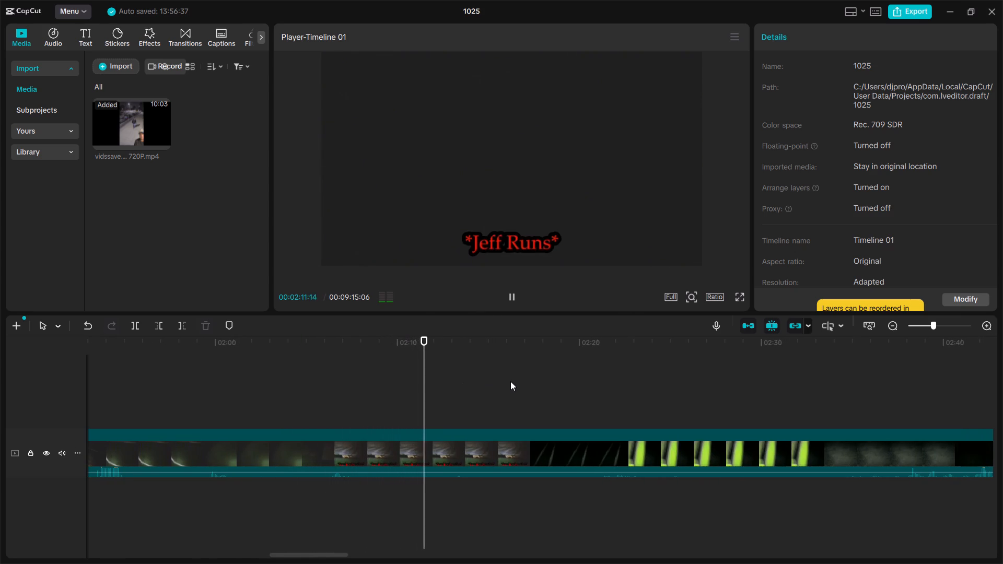
{"action": "scroll", "coordinate": [512, 382], "scroll_direction": "left", "scroll_amount": 2}
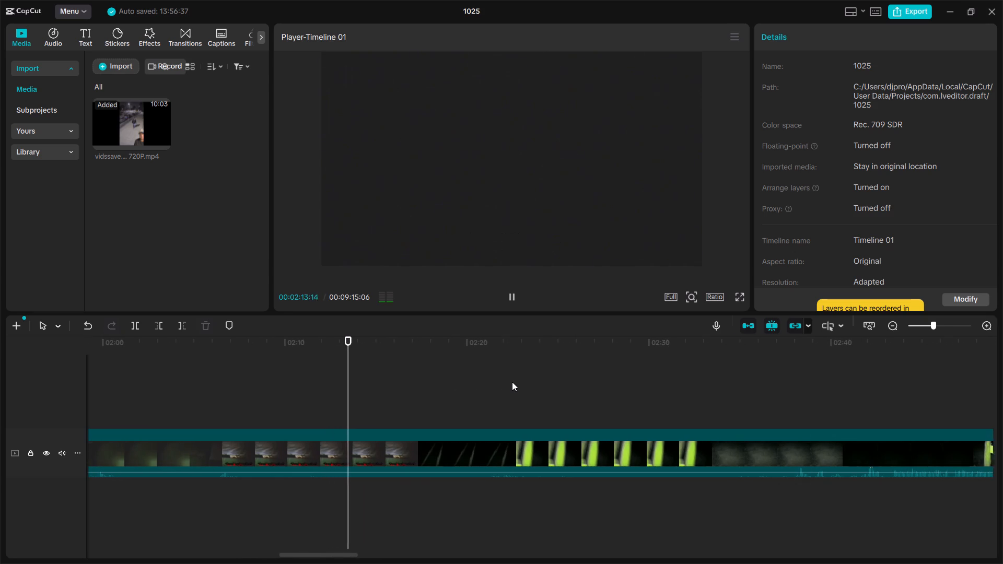
{"action": "scroll", "coordinate": [512, 382], "scroll_direction": "left", "scroll_amount": 2}
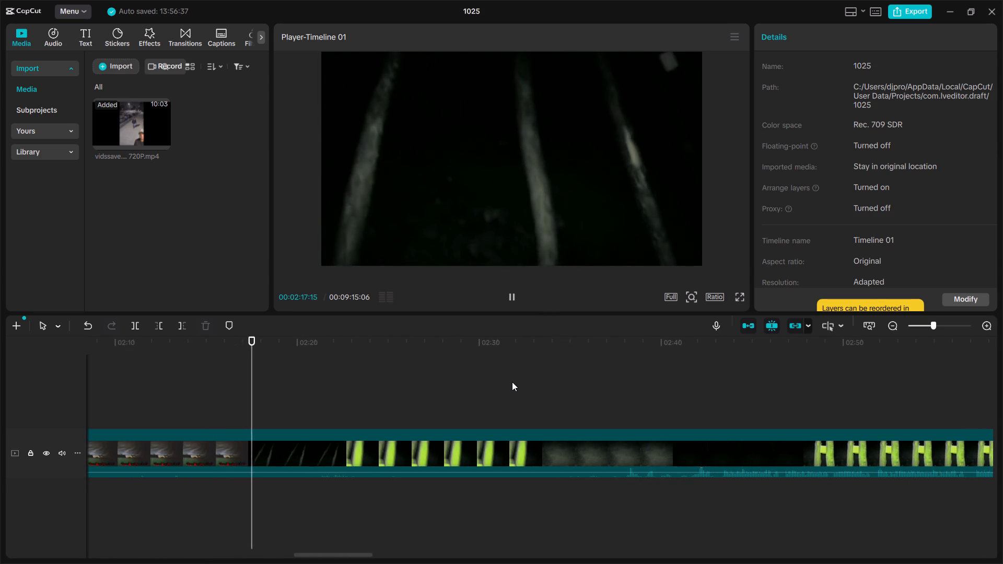
{"action": "scroll", "coordinate": [512, 382], "scroll_direction": "left", "scroll_amount": 1}
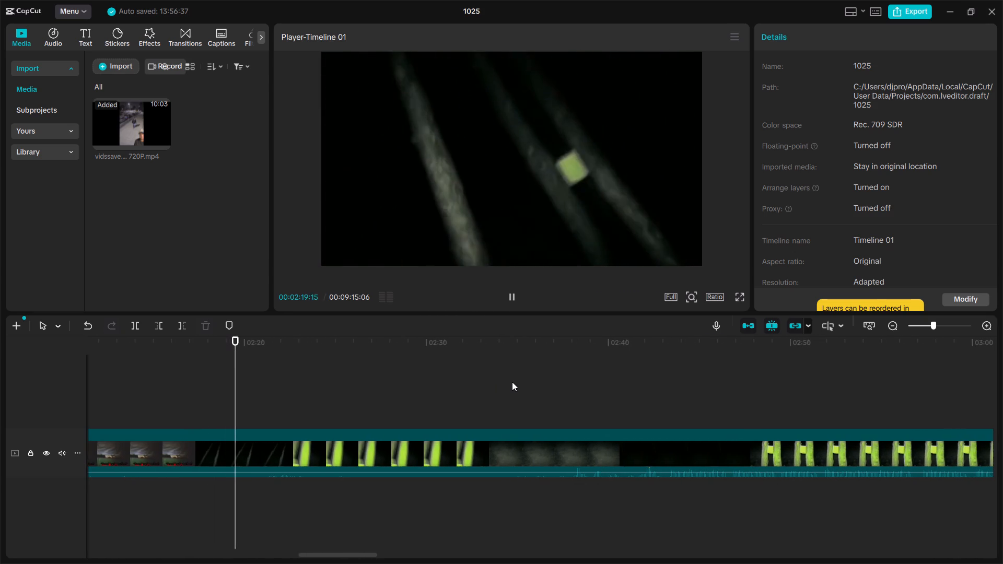
{"action": "scroll", "coordinate": [512, 382], "scroll_direction": "left", "scroll_amount": 1}
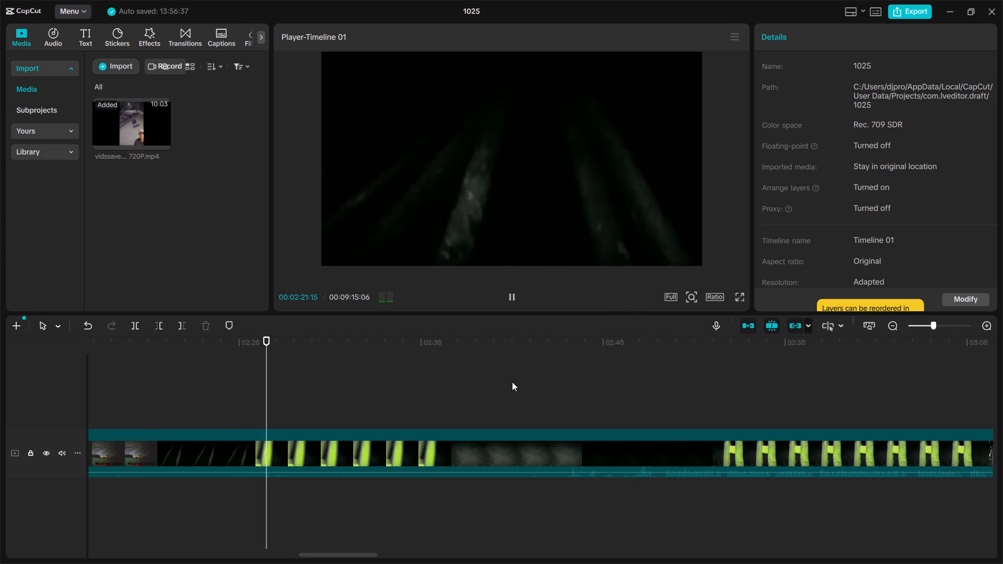
{"action": "scroll", "coordinate": [512, 382], "scroll_direction": "left", "scroll_amount": 1}
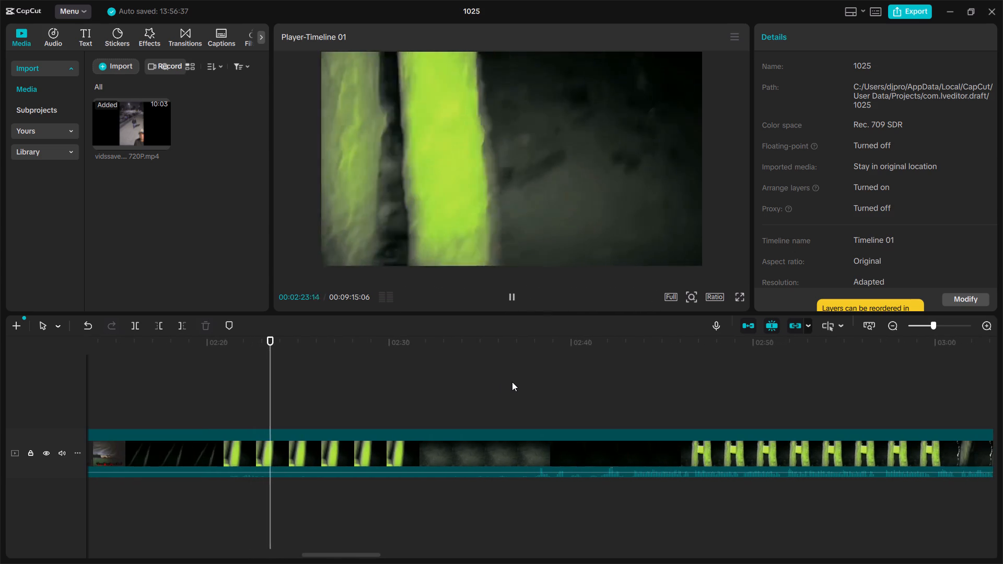
{"action": "scroll", "coordinate": [512, 382], "scroll_direction": "left", "scroll_amount": 1}
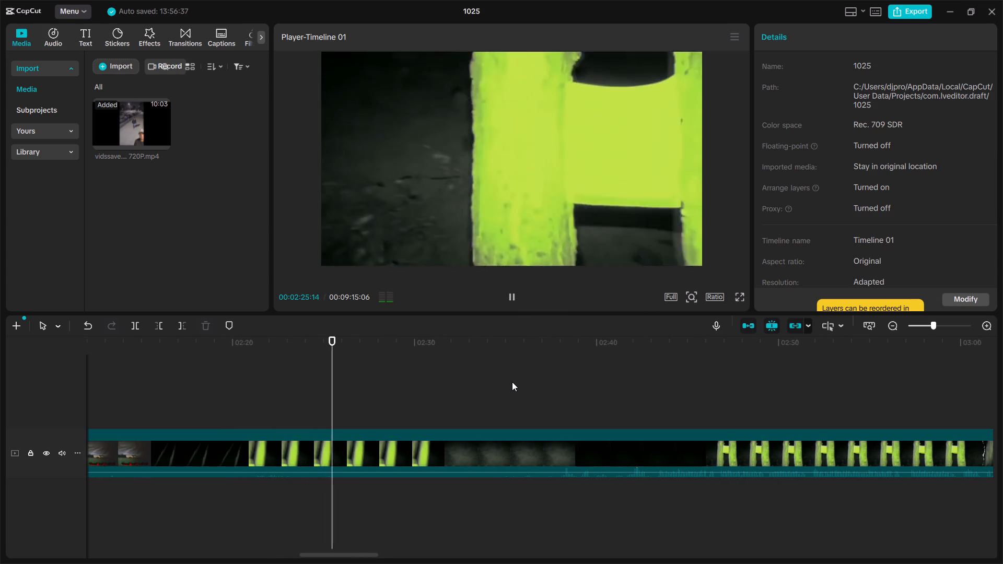
{"action": "scroll", "coordinate": [512, 382], "scroll_direction": "left", "scroll_amount": 1}
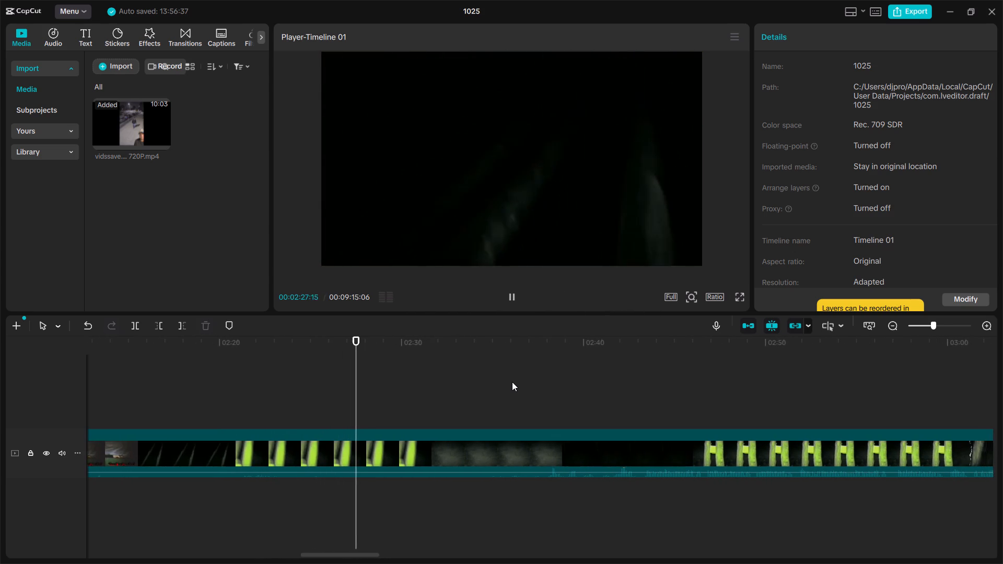
{"action": "scroll", "coordinate": [512, 382], "scroll_direction": "left", "scroll_amount": 1}
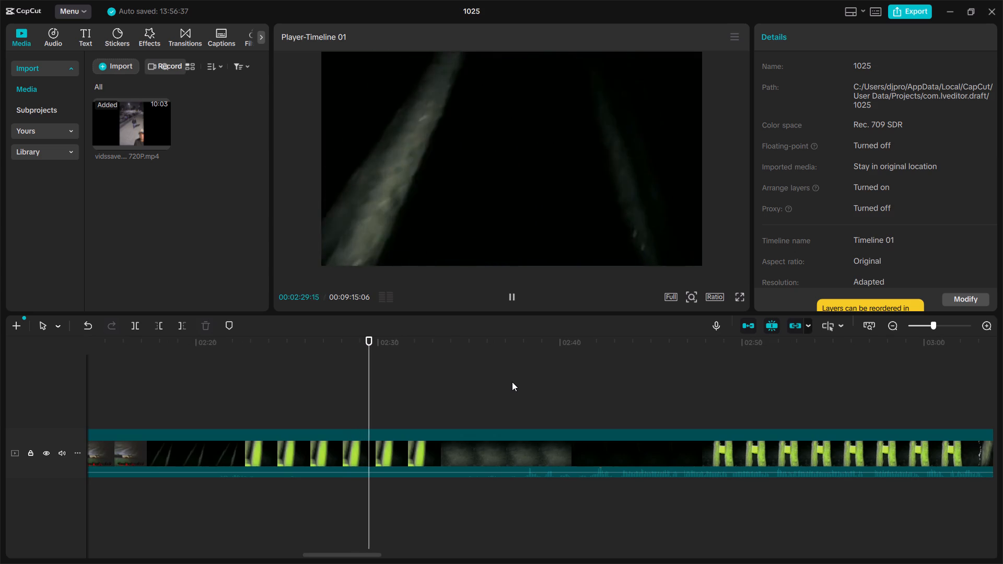
{"action": "scroll", "coordinate": [512, 382], "scroll_direction": "left", "scroll_amount": 1}
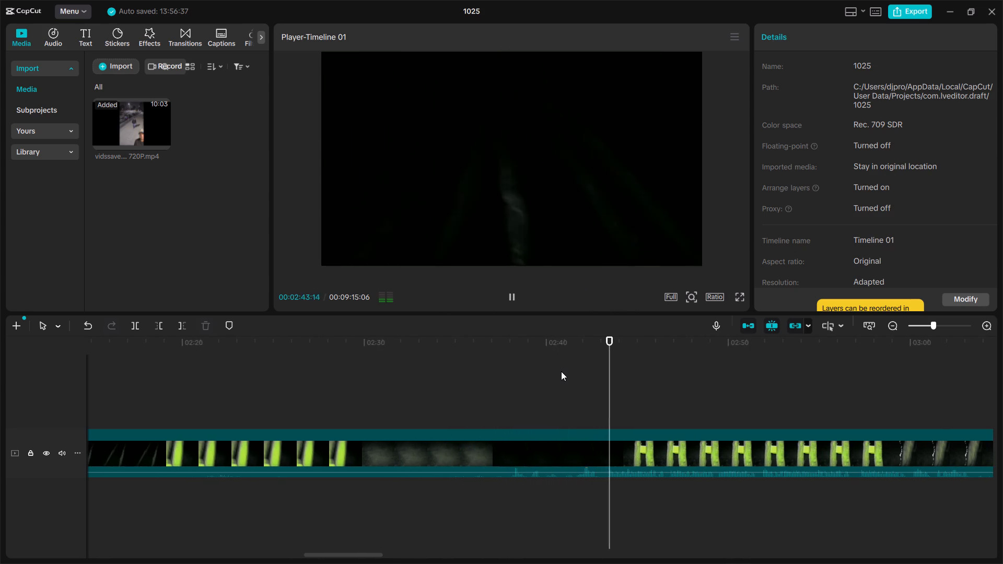
{"action": "scroll", "coordinate": [561, 371], "scroll_direction": "right", "scroll_amount": 1}
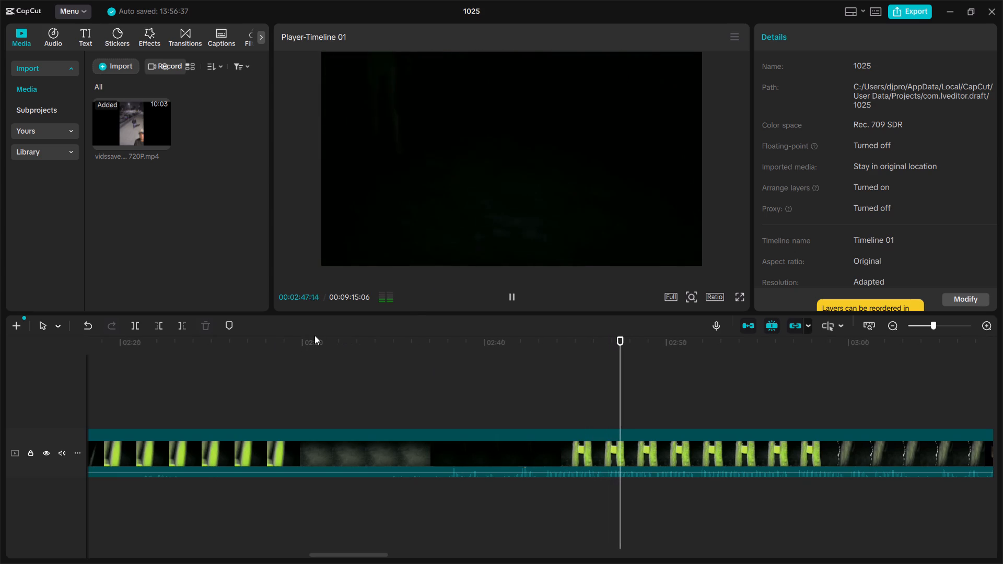
Play the night forest footage and the red-captioned forest shots up to the "That's not my dog.." scene, checking where to cut.
{"action": "scroll", "coordinate": [609, 331], "scroll_direction": "left", "scroll_amount": 2}
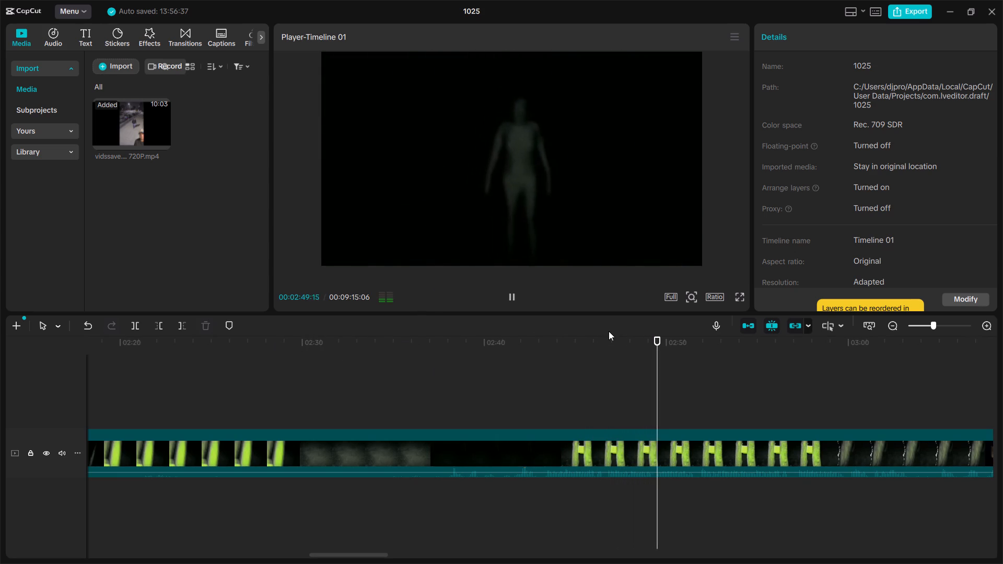
{"action": "scroll", "coordinate": [709, 372], "scroll_direction": "left", "scroll_amount": 1}
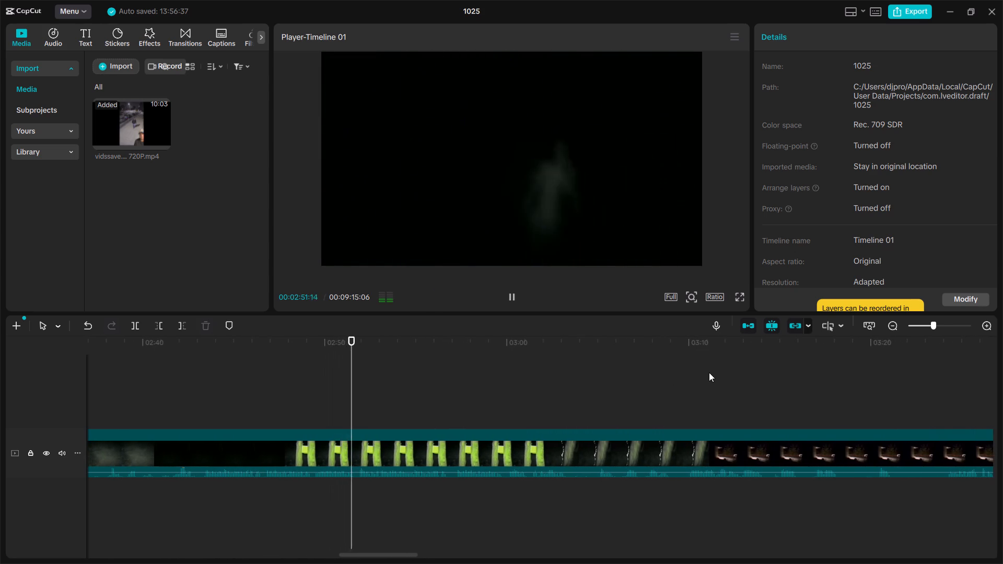
{"action": "scroll", "coordinate": [469, 381], "scroll_direction": "right", "scroll_amount": 1}
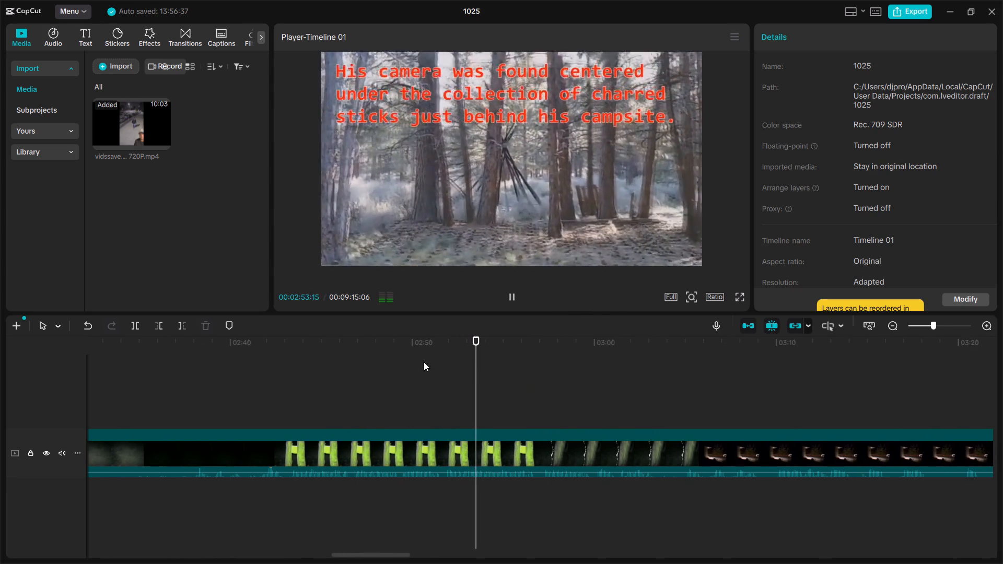
{"action": "left_click", "coordinate": [398, 343]}
{"action": "key", "text": "space"}
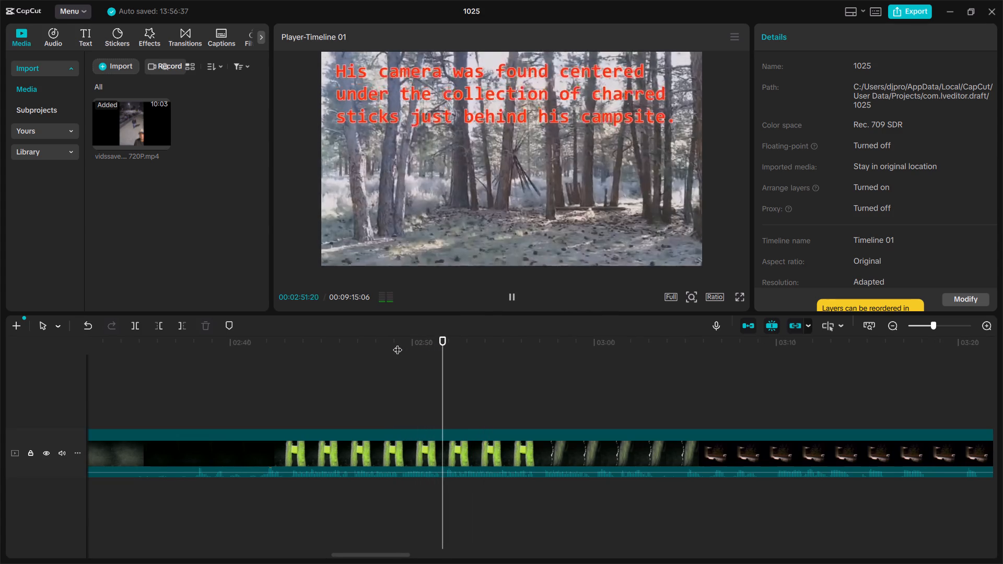
{"action": "key", "text": "space"}
{"action": "key", "text": "space"}
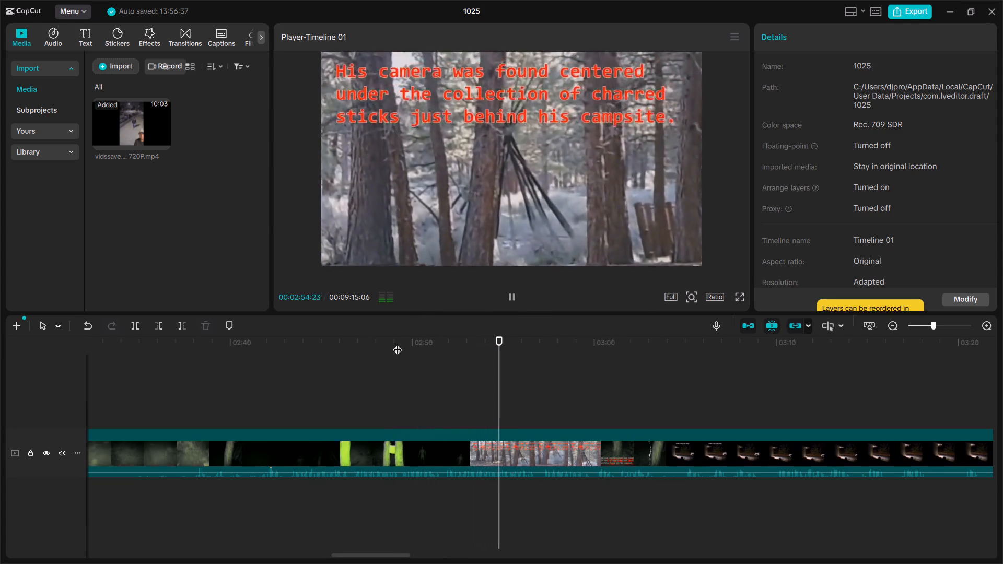
{"action": "key", "text": "space"}
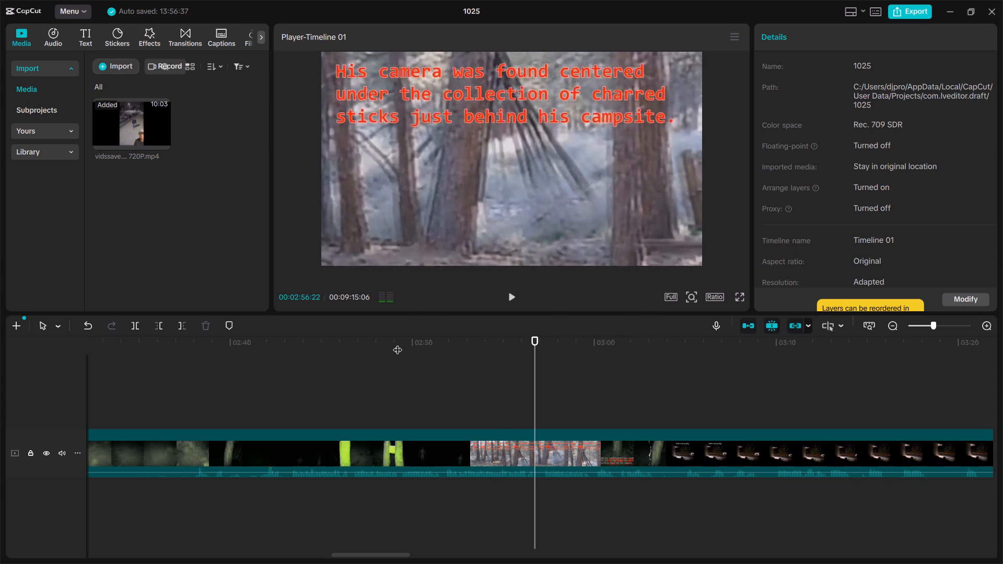
{"action": "key", "text": "space"}
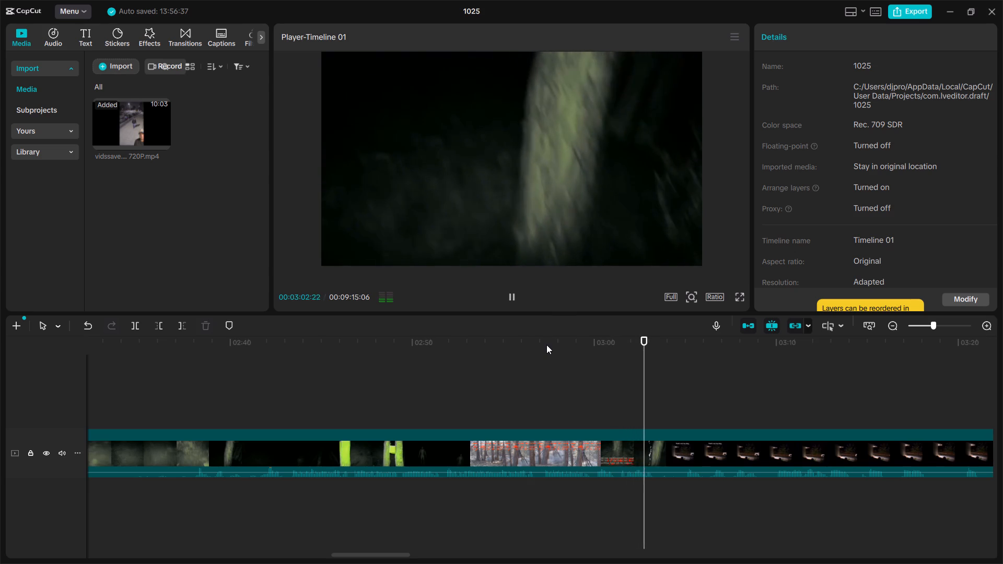
{"action": "key", "text": "space"}
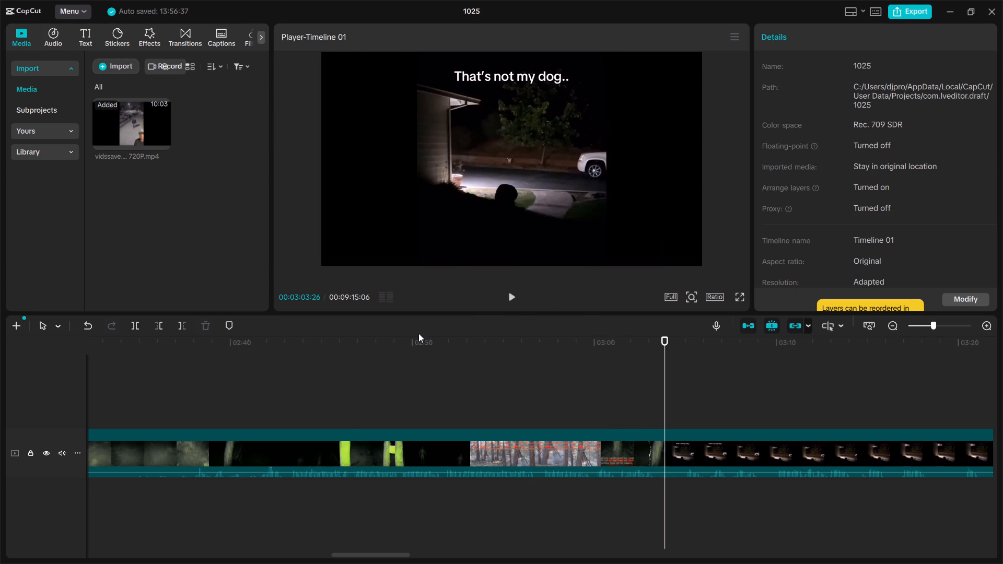
Replay the dark figure footage before the red-captioned forest shot and split the clip at 00:02:51:07.
{"action": "left_click", "coordinate": [351, 345]}
{"action": "key", "text": "space"}
{"action": "key", "text": "space"}
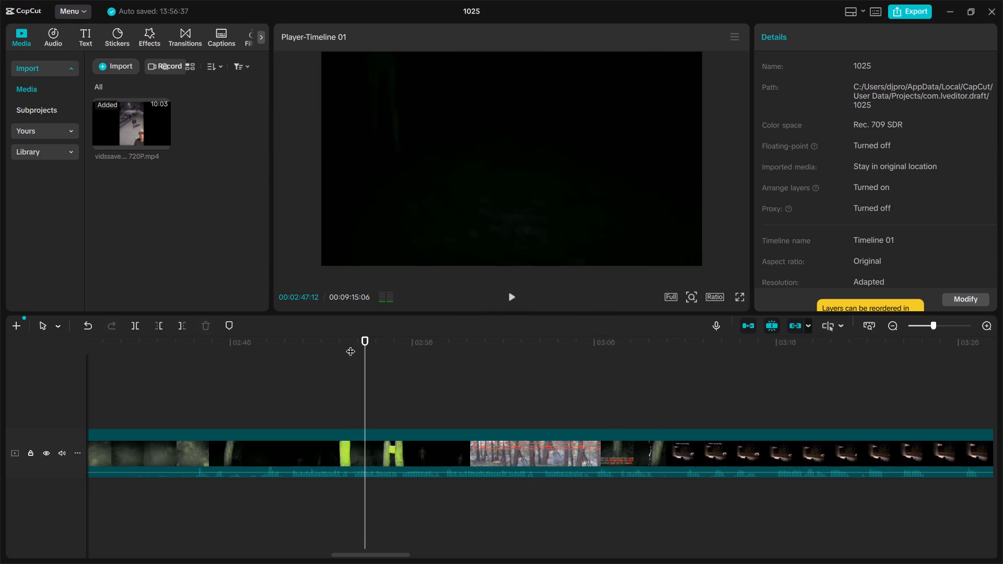
{"action": "key", "text": "space"}
{"action": "left_click", "coordinate": [422, 339]}
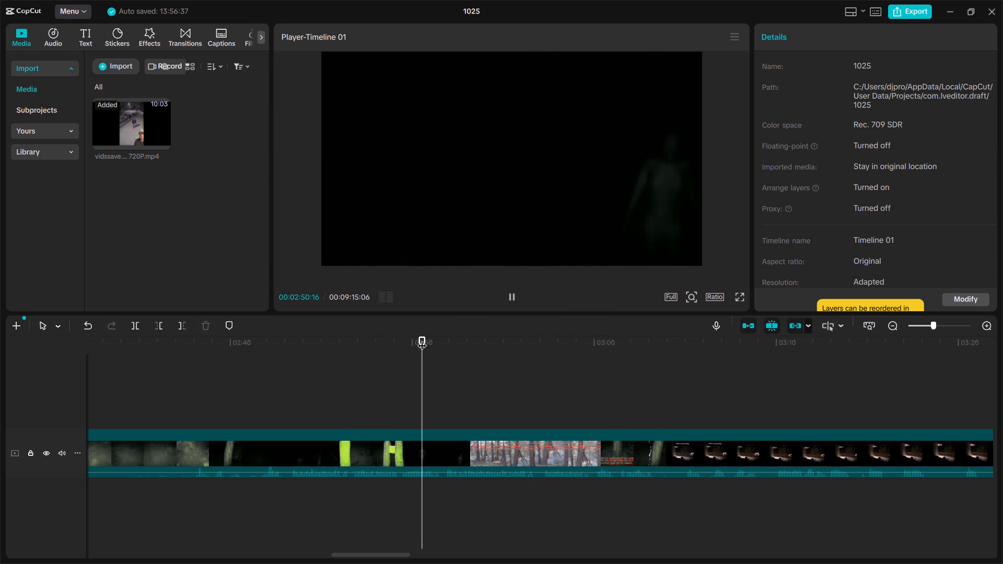
{"action": "key", "text": "space"}
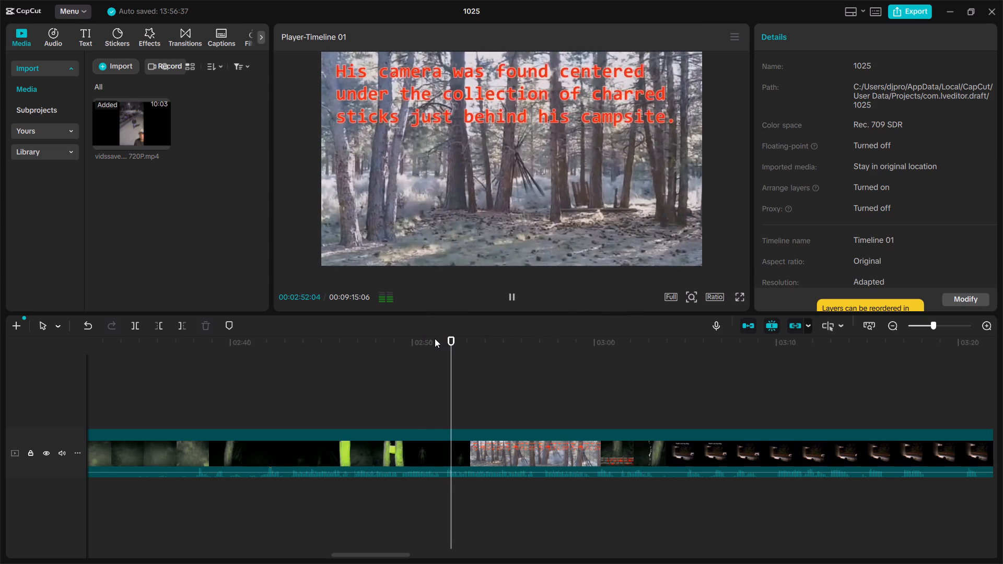
{"action": "key", "text": "space"}
{"action": "left_click", "coordinate": [429, 339]}
{"action": "key", "text": "space"}
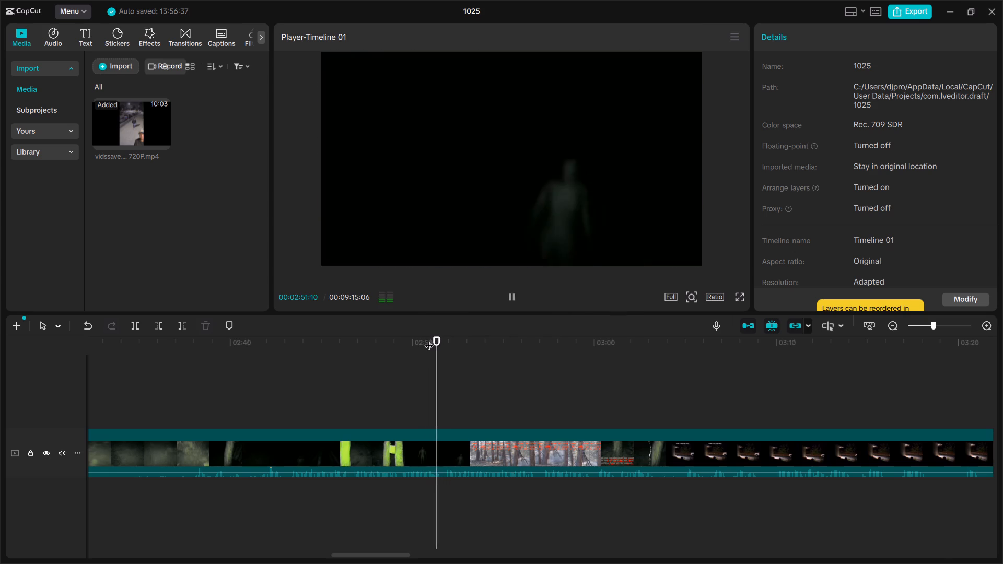
{"action": "key", "text": "space"}
{"action": "left_click", "coordinate": [420, 337]}
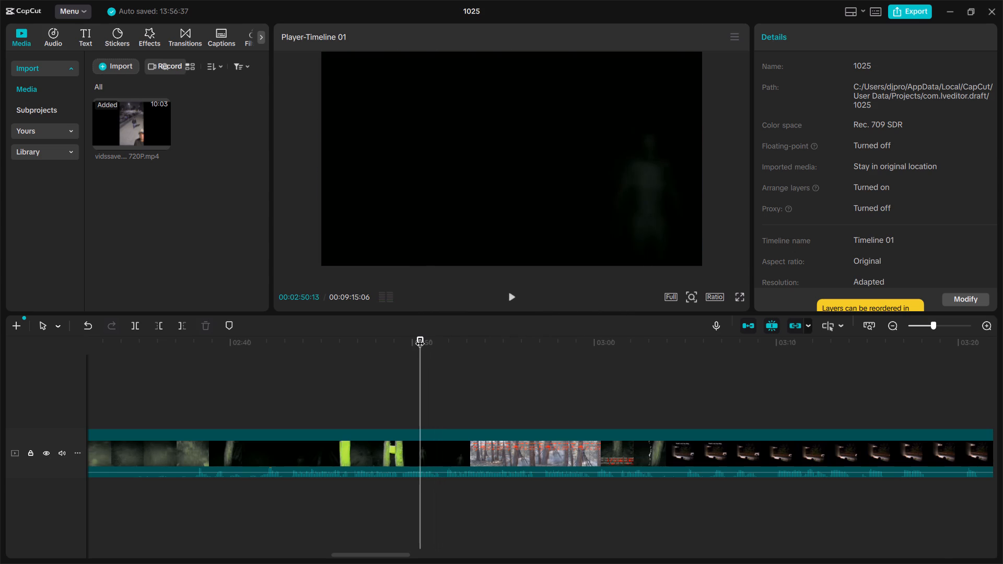
{"action": "key", "text": "space"}
{"action": "key", "text": "space"}
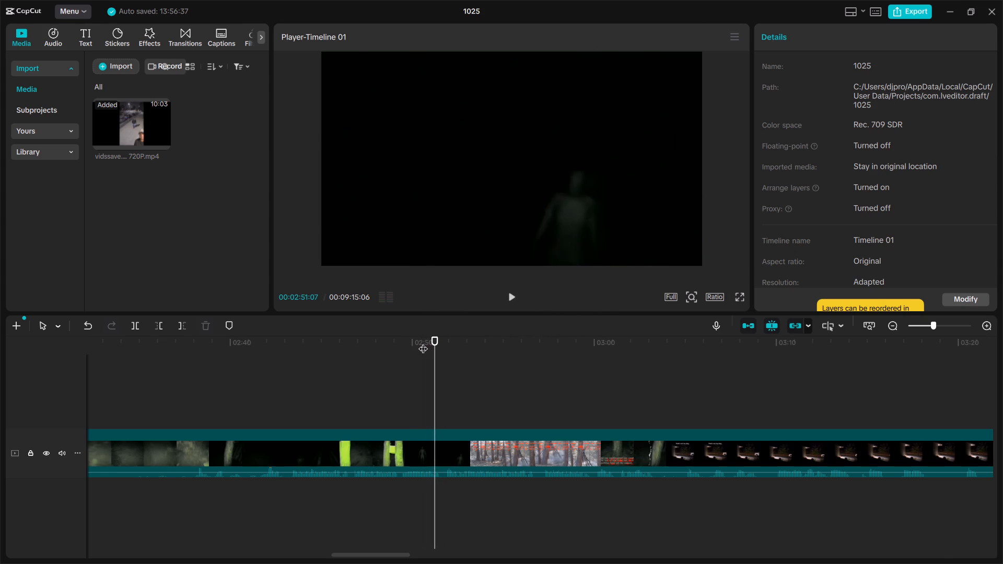
{"action": "left_click", "coordinate": [136, 330]}
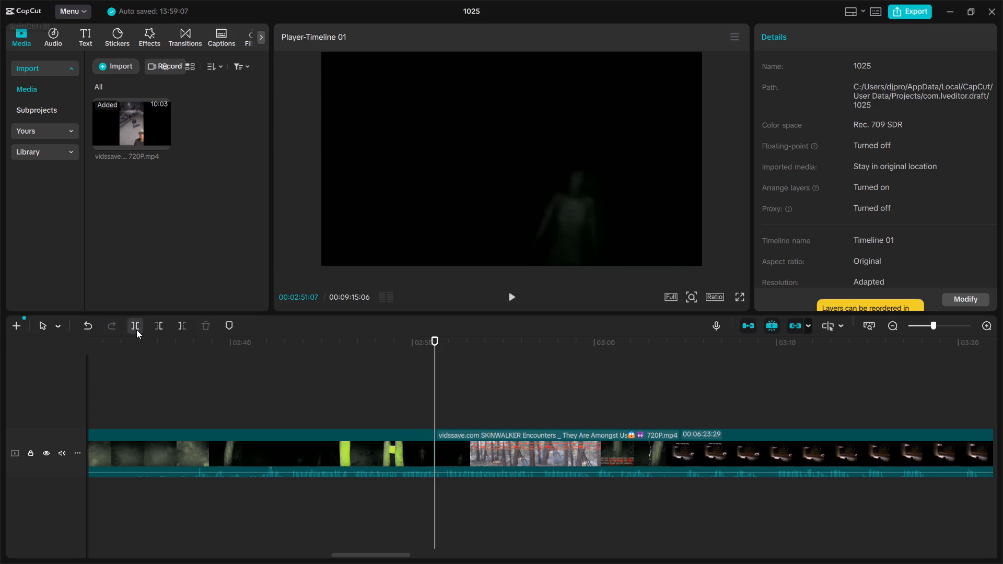
Play from the new cut through the red-captioned shots and the "That's not my dog.." scene to find where the next kept scene starts.
{"action": "scroll", "coordinate": [535, 393], "scroll_direction": "left", "scroll_amount": 1}
{"action": "key", "text": "space"}
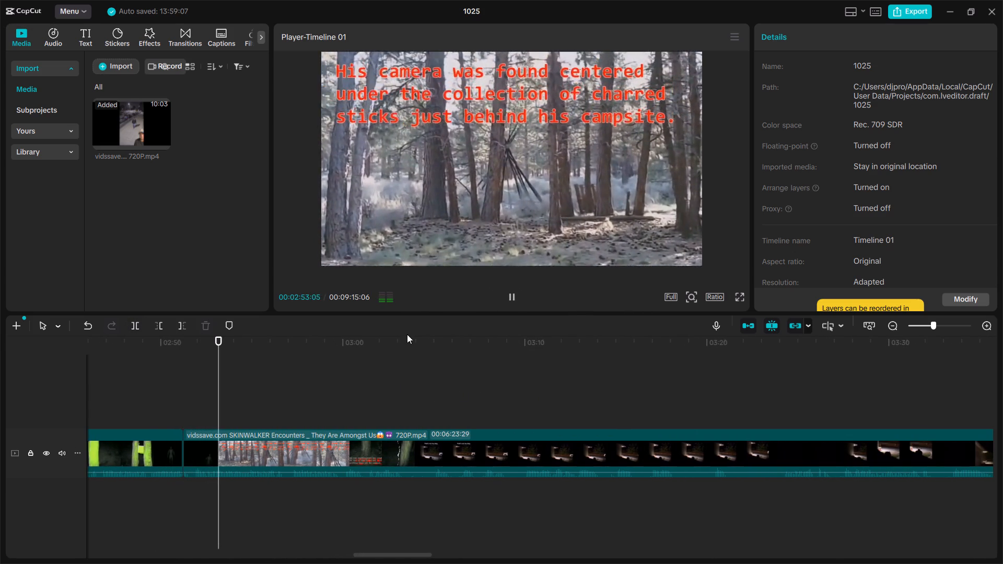
{"action": "left_click", "coordinate": [345, 340]}
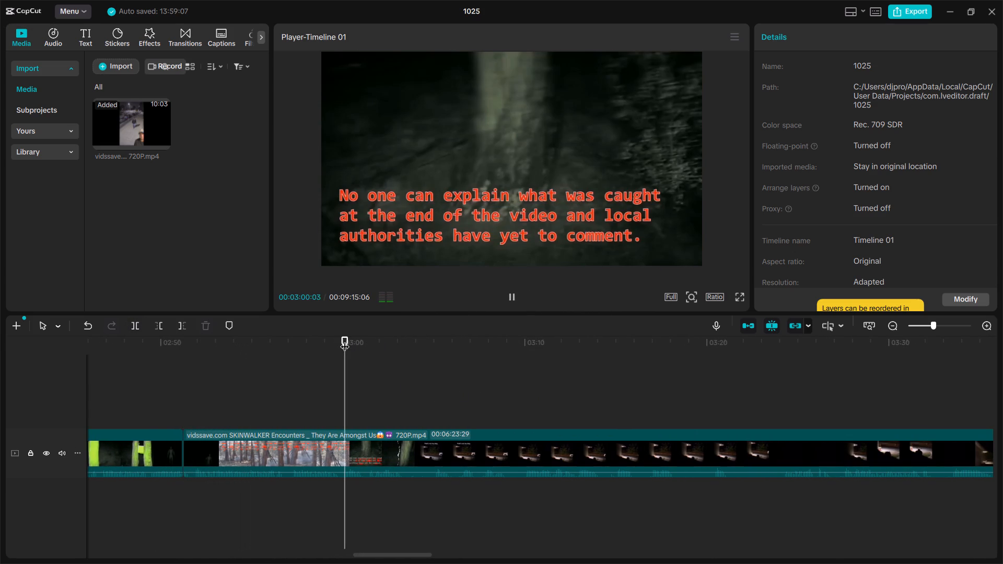
{"action": "left_click", "coordinate": [362, 341]}
{"action": "key", "text": "space"}
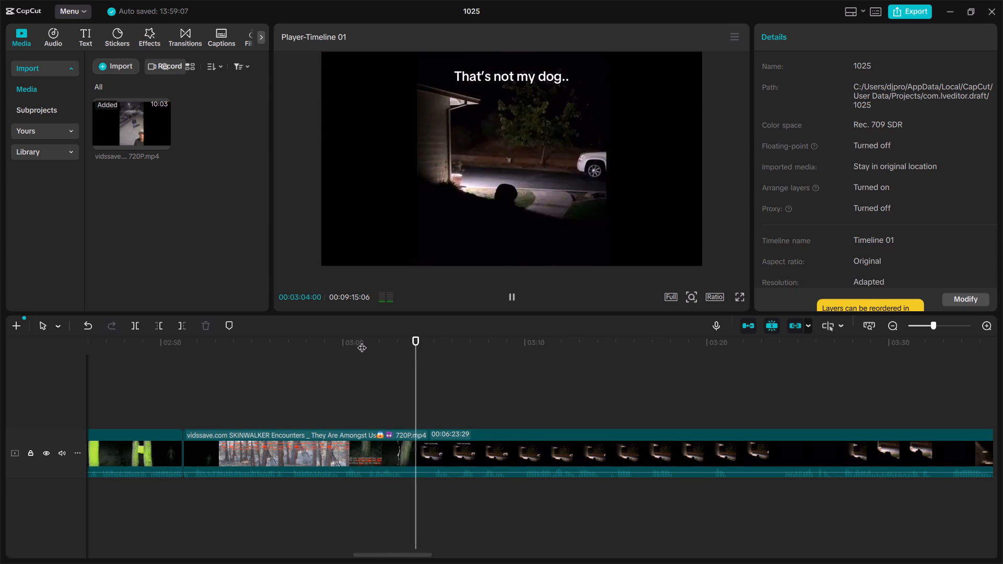
{"action": "scroll", "coordinate": [485, 383], "scroll_direction": "left", "scroll_amount": 1}
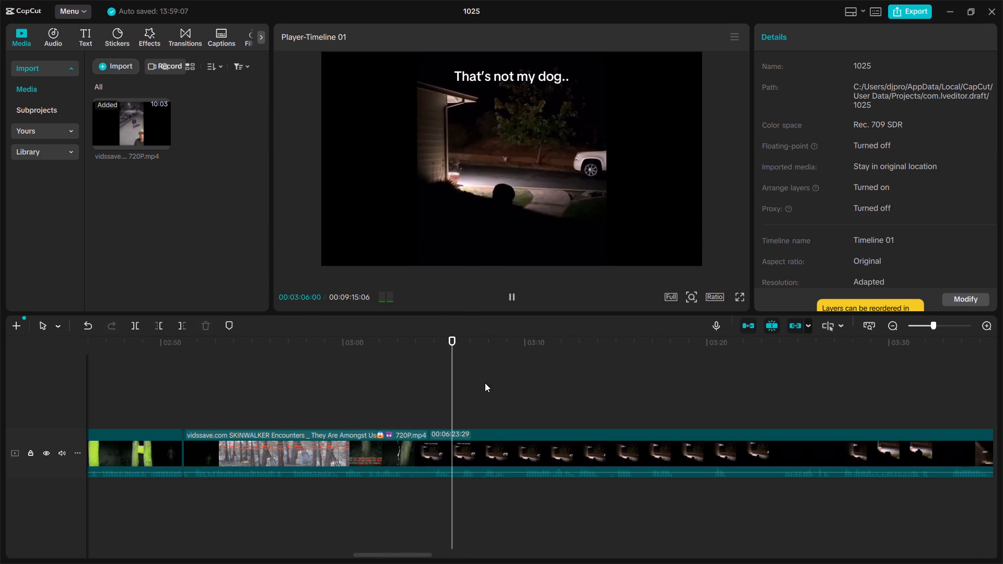
{"action": "scroll", "coordinate": [485, 383], "scroll_direction": "left", "scroll_amount": 1}
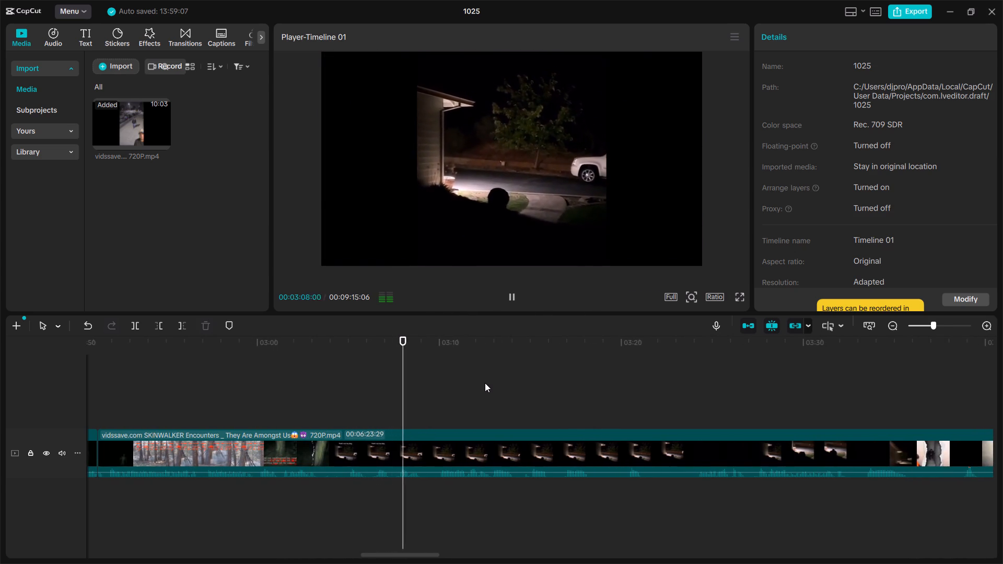
{"action": "scroll", "coordinate": [485, 383], "scroll_direction": "left", "scroll_amount": 1}
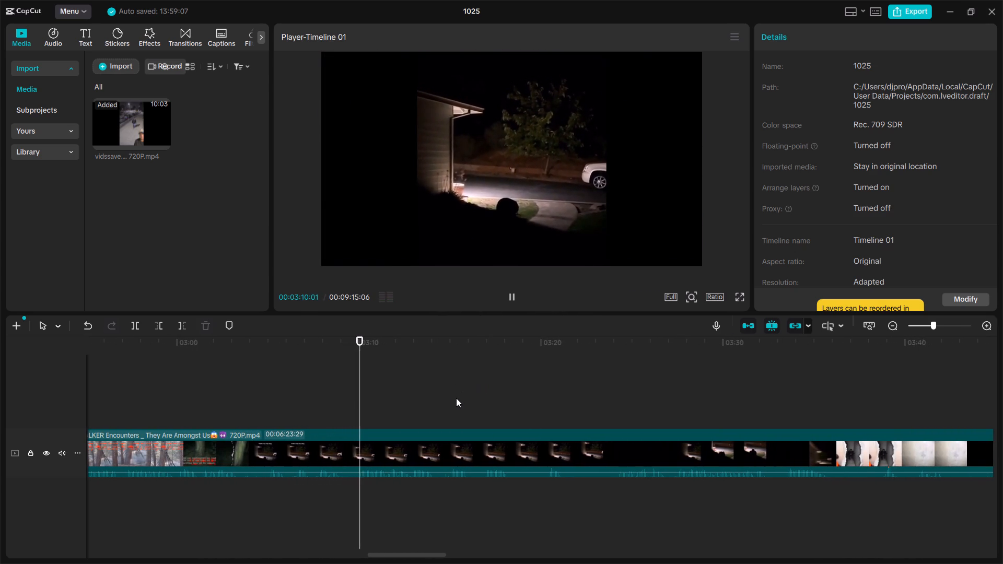
{"action": "scroll", "coordinate": [460, 398], "scroll_direction": "left", "scroll_amount": 1}
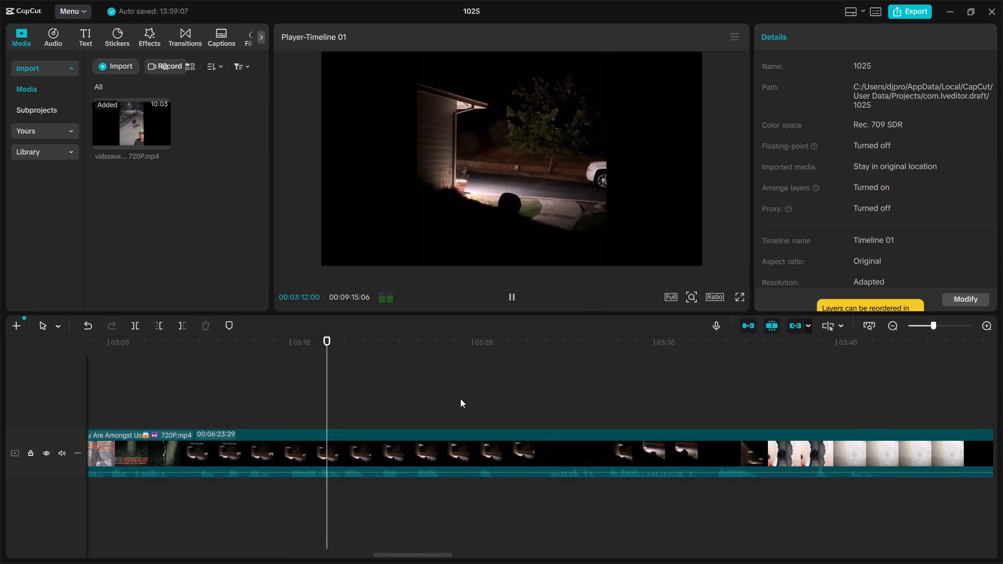
{"action": "scroll", "coordinate": [460, 398], "scroll_direction": "left", "scroll_amount": 1}
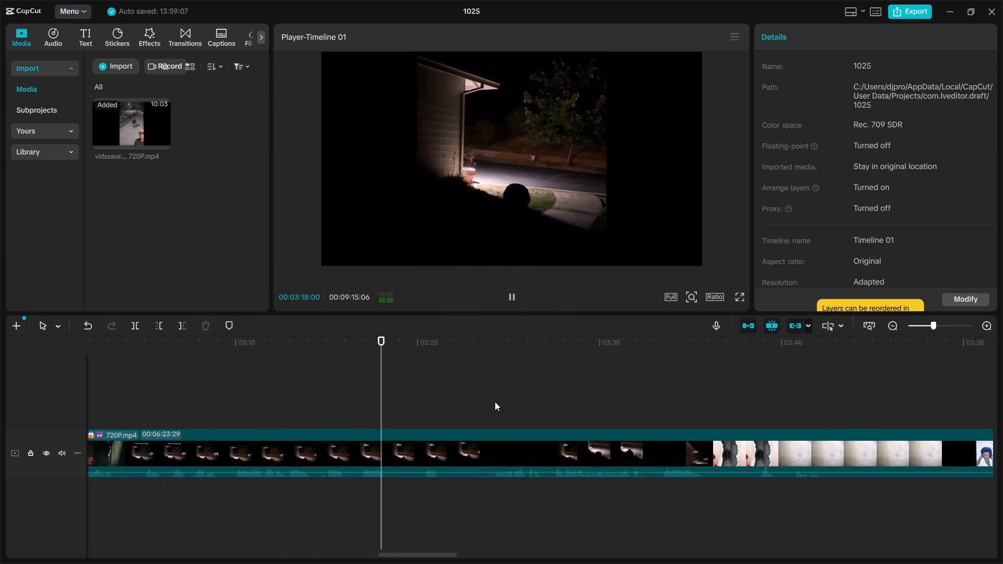
{"action": "scroll", "coordinate": [495, 402], "scroll_direction": "left", "scroll_amount": 1}
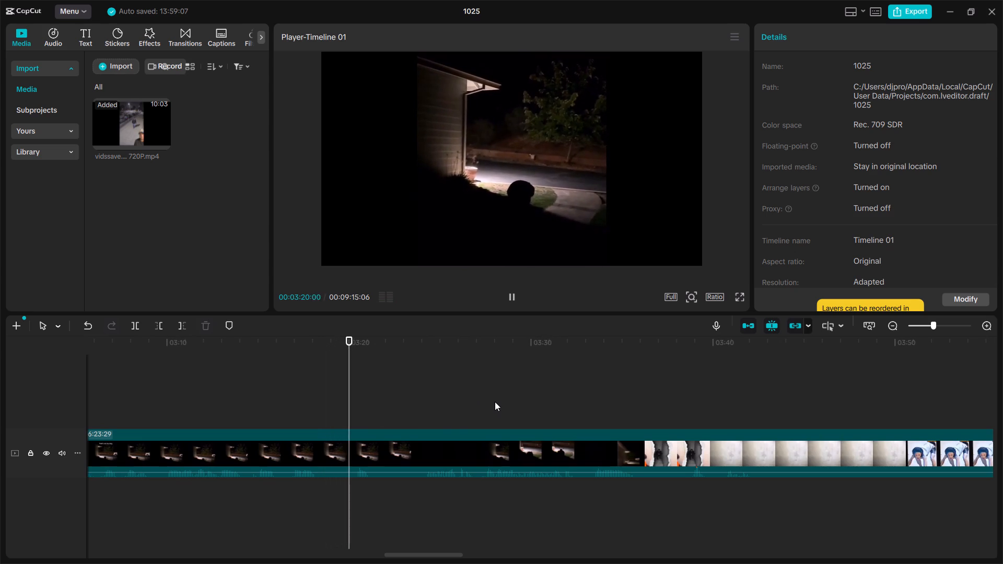
{"action": "scroll", "coordinate": [495, 402], "scroll_direction": "left", "scroll_amount": 1}
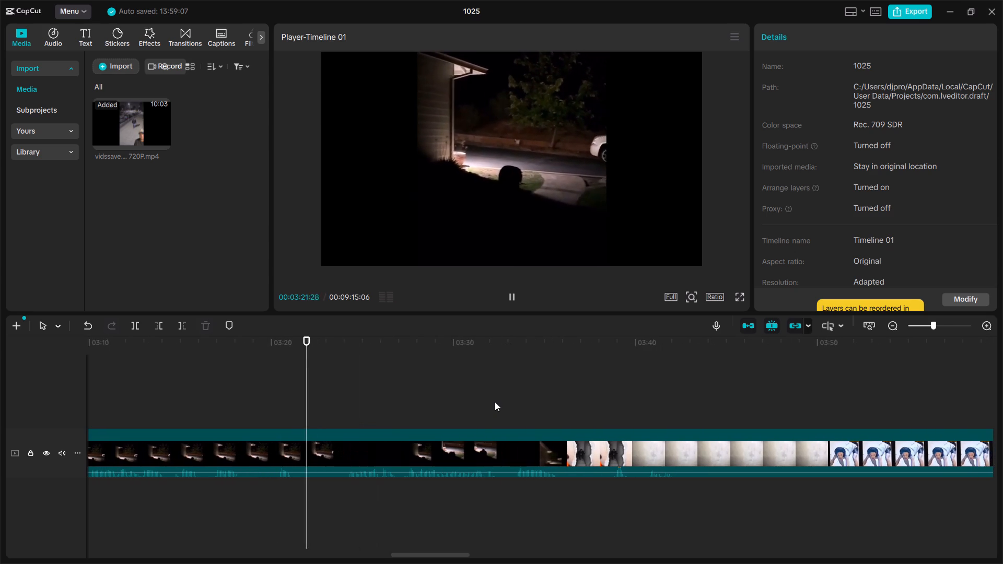
{"action": "scroll", "coordinate": [495, 402], "scroll_direction": "left", "scroll_amount": 2}
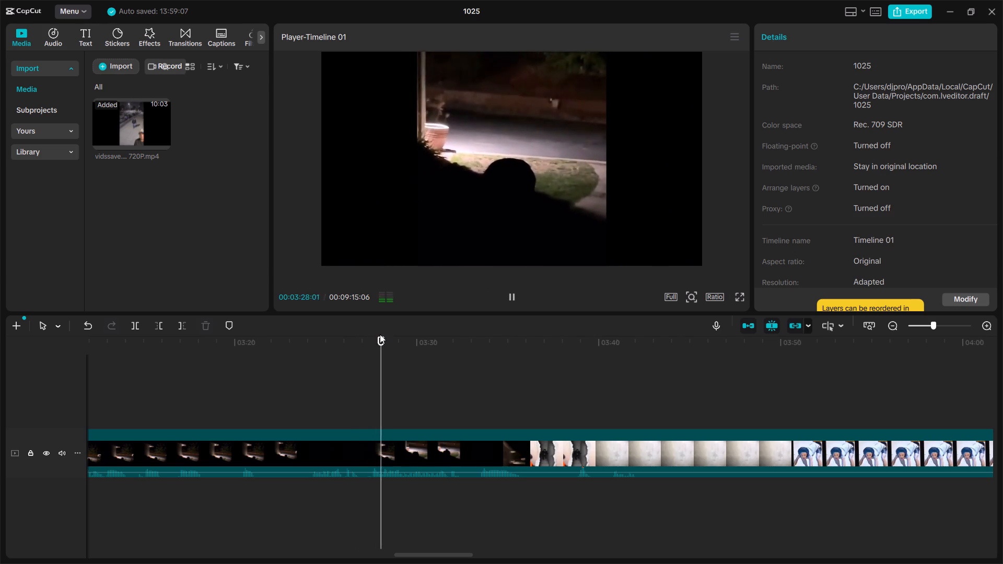
{"action": "scroll", "coordinate": [391, 338], "scroll_direction": "left", "scroll_amount": 1}
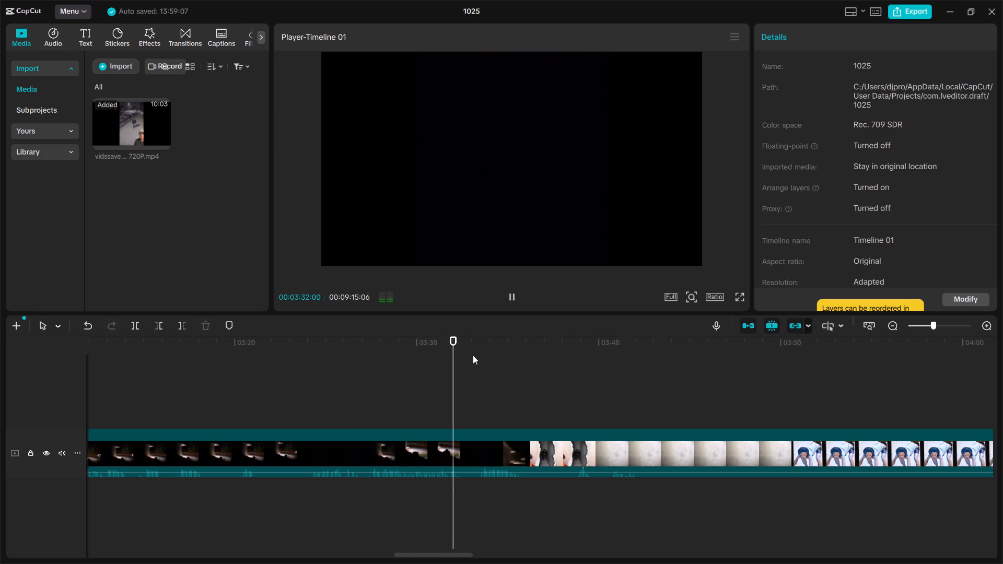
{"action": "scroll", "coordinate": [487, 361], "scroll_direction": "left", "scroll_amount": 1}
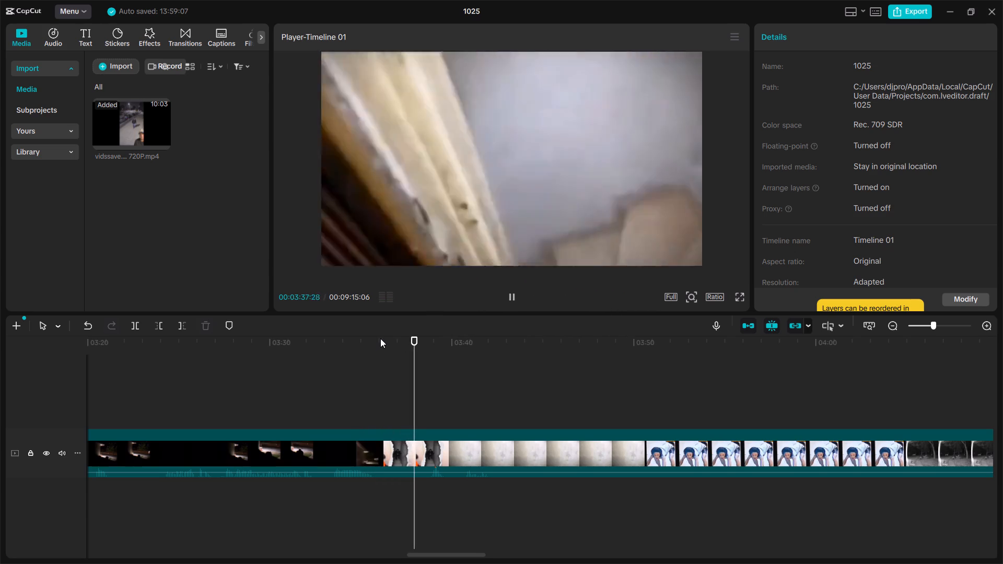
Replay the torn-paper transition into the stairway scene and split the clip at 00:03:36:21, where the stairway footage starts.
{"action": "left_click", "coordinate": [381, 338]}
{"action": "key", "text": "space"}
{"action": "key", "text": "space"}
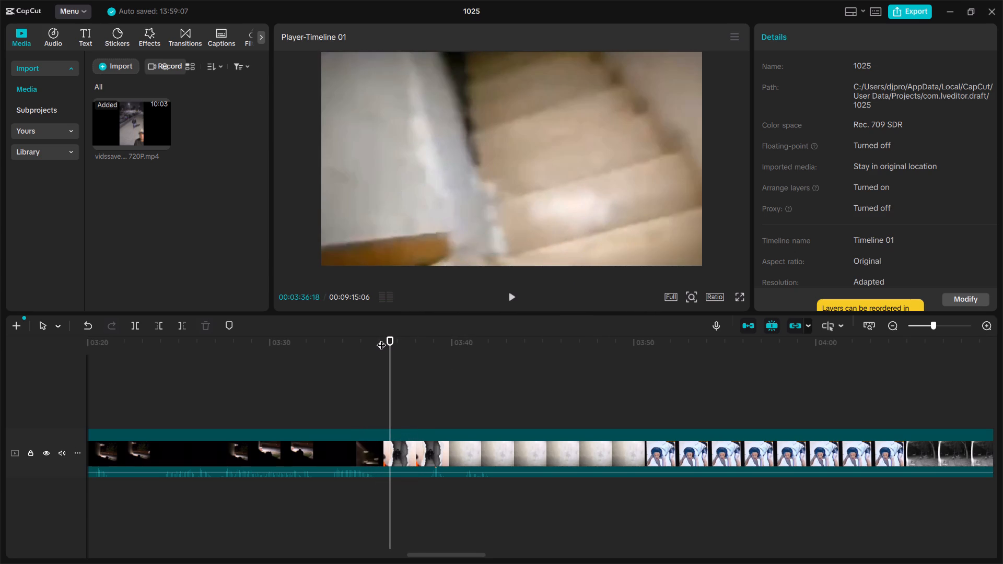
{"action": "key", "text": "space"}
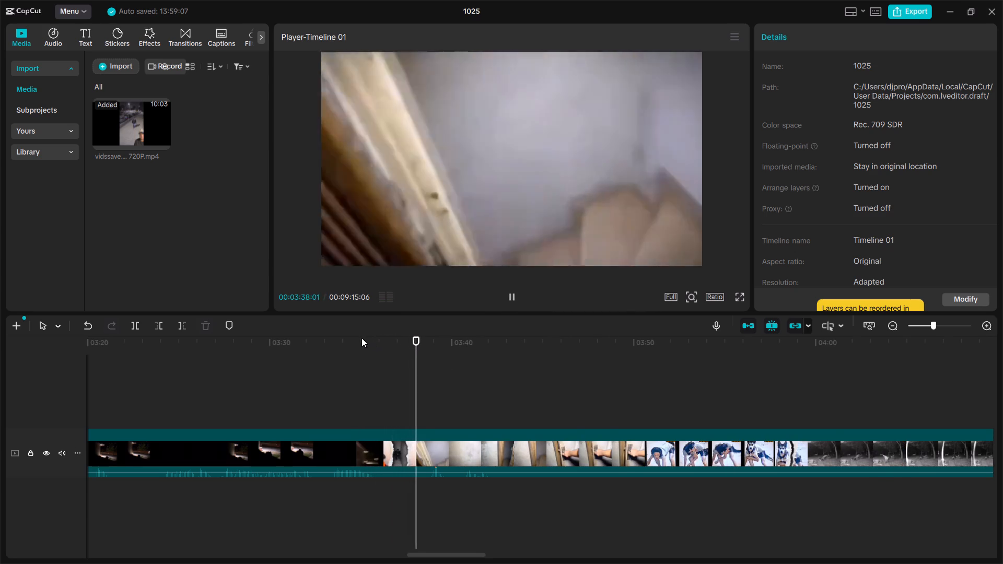
{"action": "left_click", "coordinate": [361, 338]}
{"action": "key", "text": "space"}
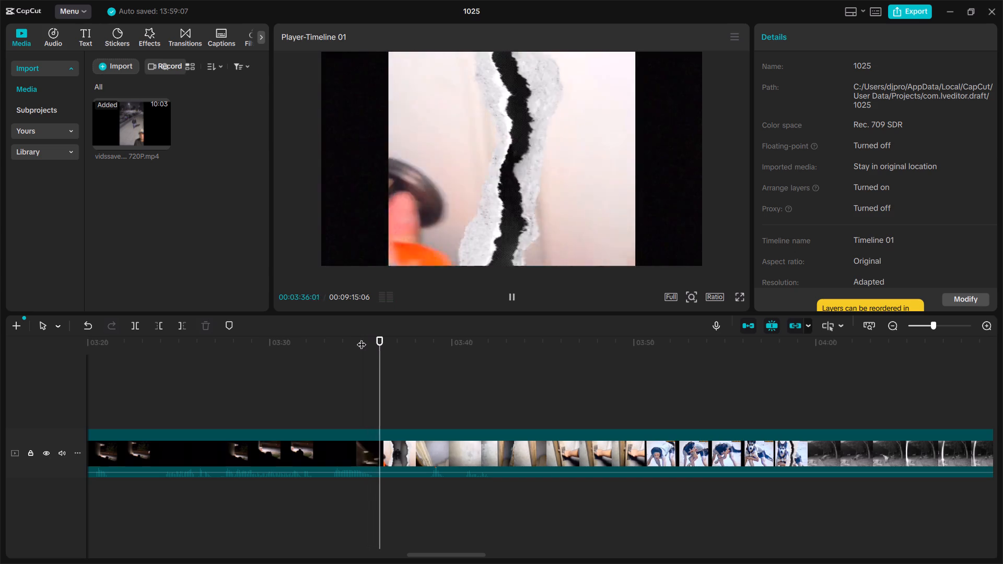
{"action": "key", "text": "space"}
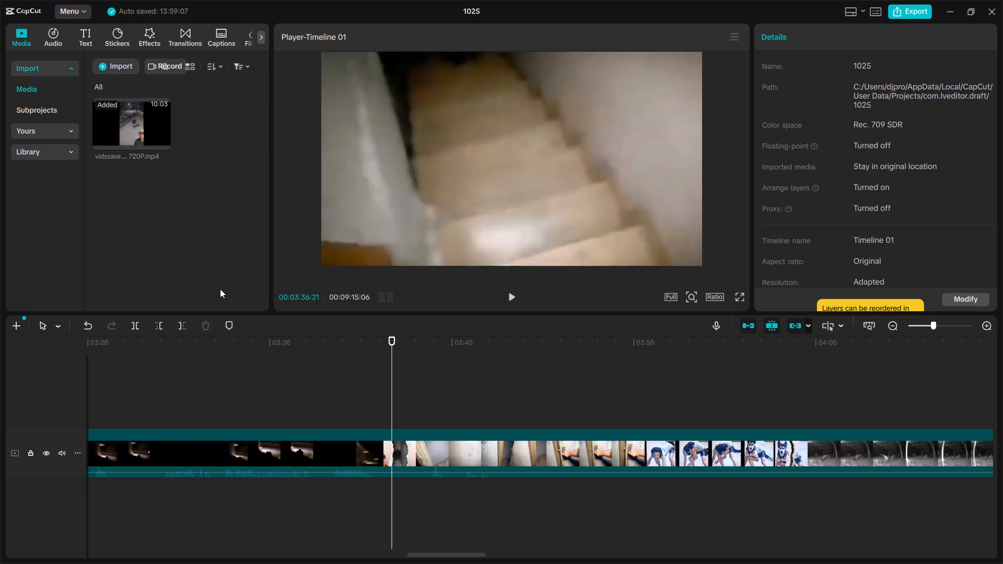
{"action": "left_click", "coordinate": [137, 328]}
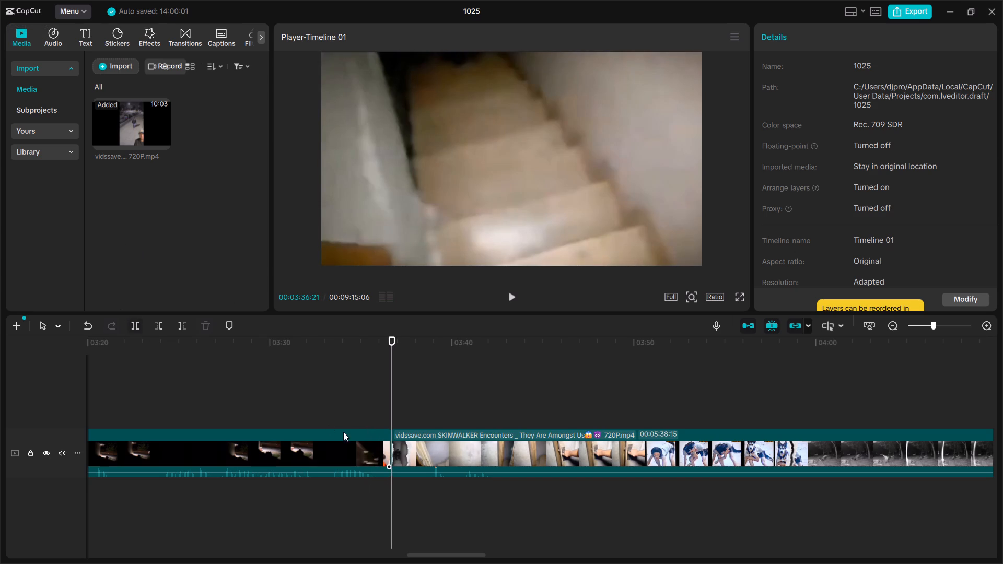
Delete the segment between the two cuts, holding the red-captioned forest shots and the "That's not my dog.." scene.
{"action": "left_click", "coordinate": [295, 464]}
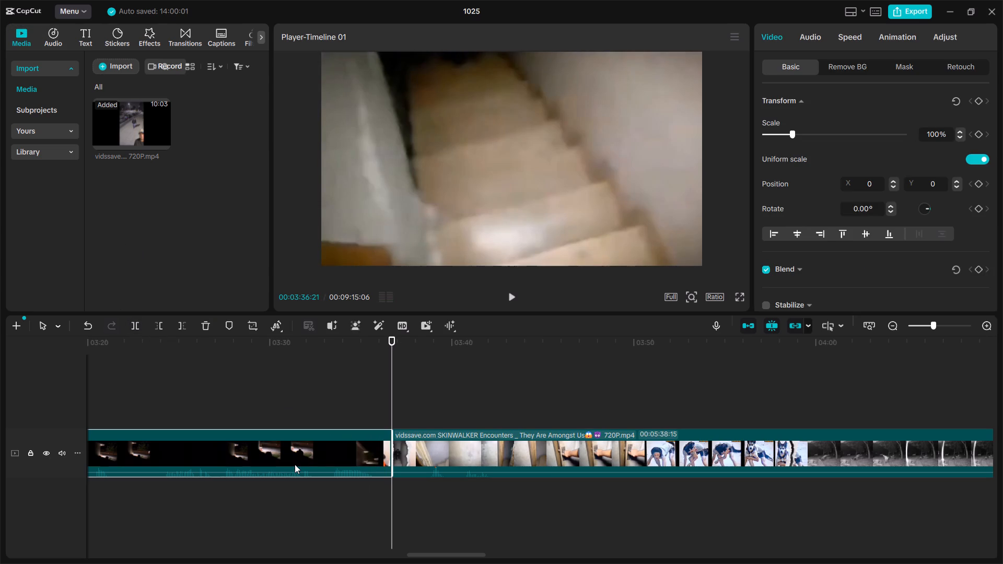
{"action": "scroll", "coordinate": [361, 445], "scroll_direction": "right", "scroll_amount": 1}
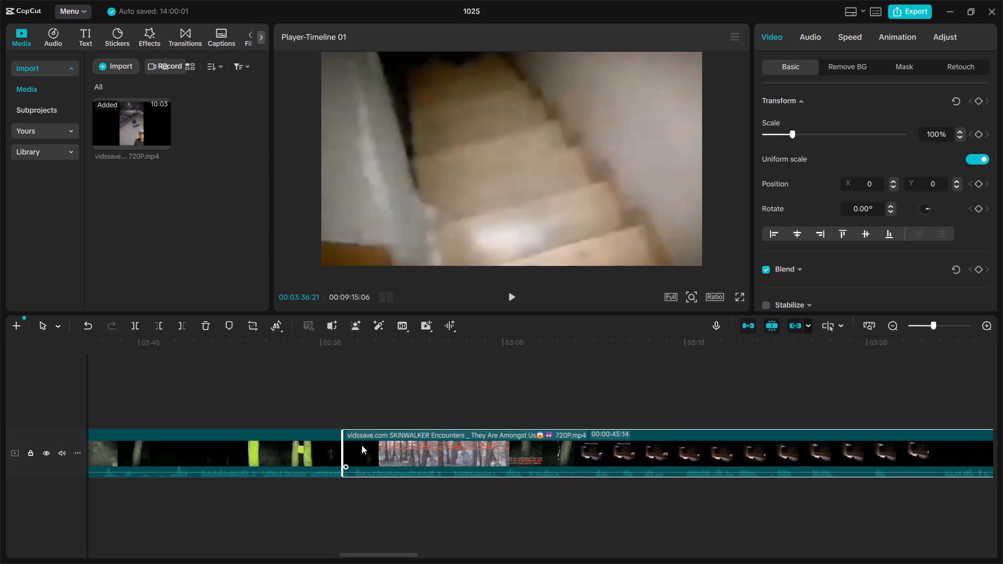
{"action": "scroll", "coordinate": [361, 445], "scroll_direction": "right", "scroll_amount": 1}
{"action": "key", "text": "Delete"}
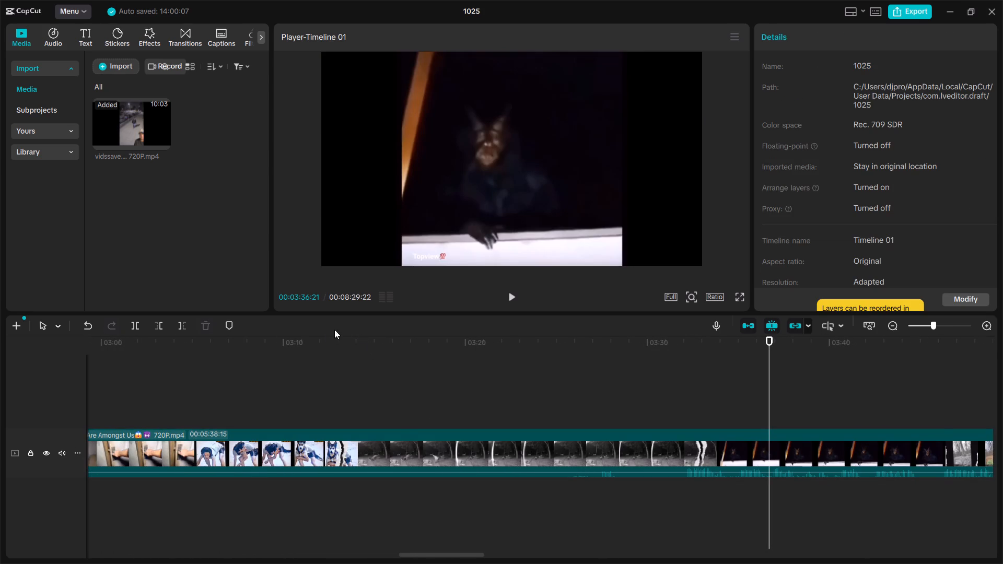
Play from the new join through the stairway and door scene into the beach scene, checking where to cut.
{"action": "left_click", "coordinate": [320, 339]}
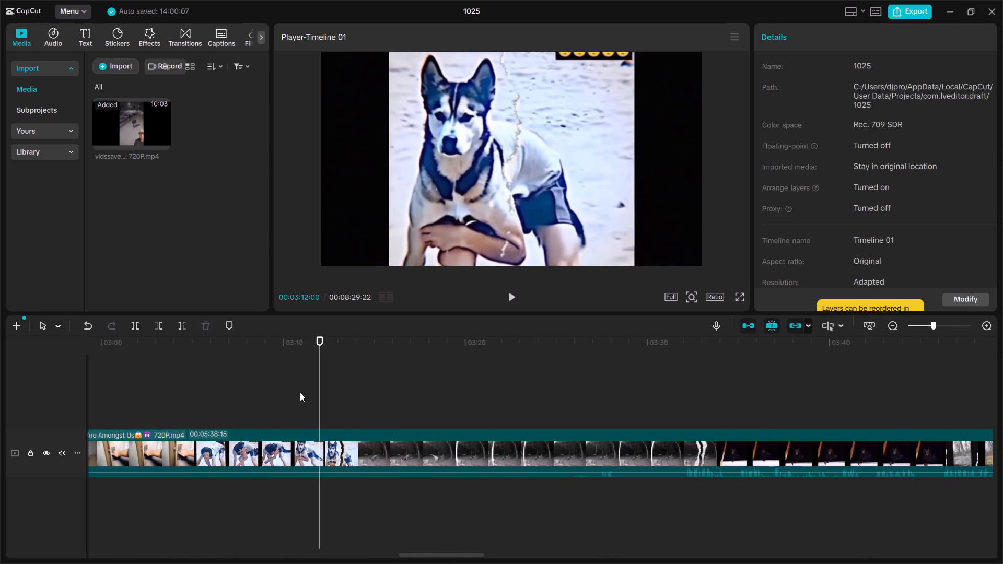
{"action": "scroll", "coordinate": [300, 392], "scroll_direction": "right", "scroll_amount": 1}
{"action": "left_click", "coordinate": [249, 345]}
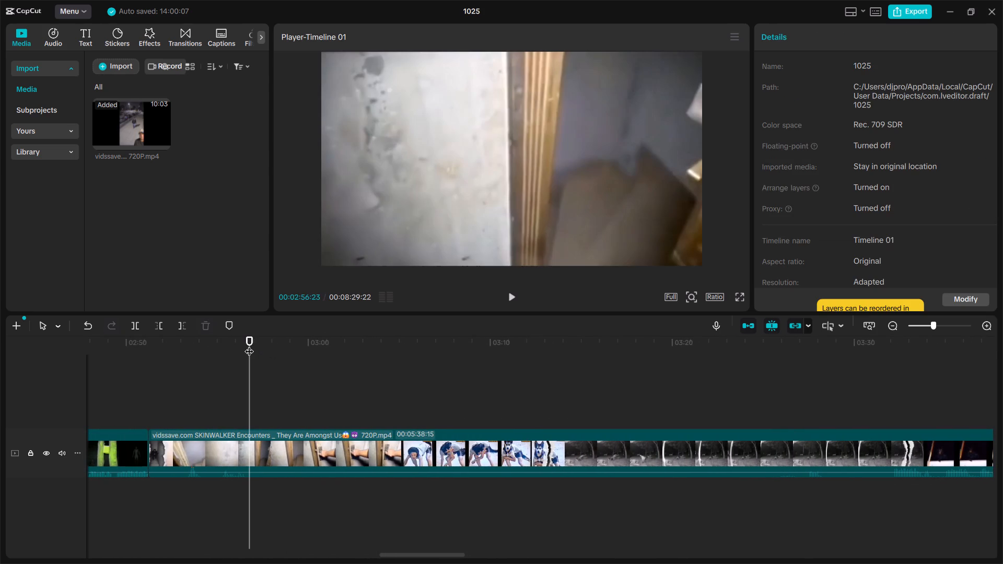
{"action": "scroll", "coordinate": [249, 345], "scroll_direction": "right", "scroll_amount": 2}
{"action": "scroll", "coordinate": [335, 383], "scroll_direction": "right", "scroll_amount": 1}
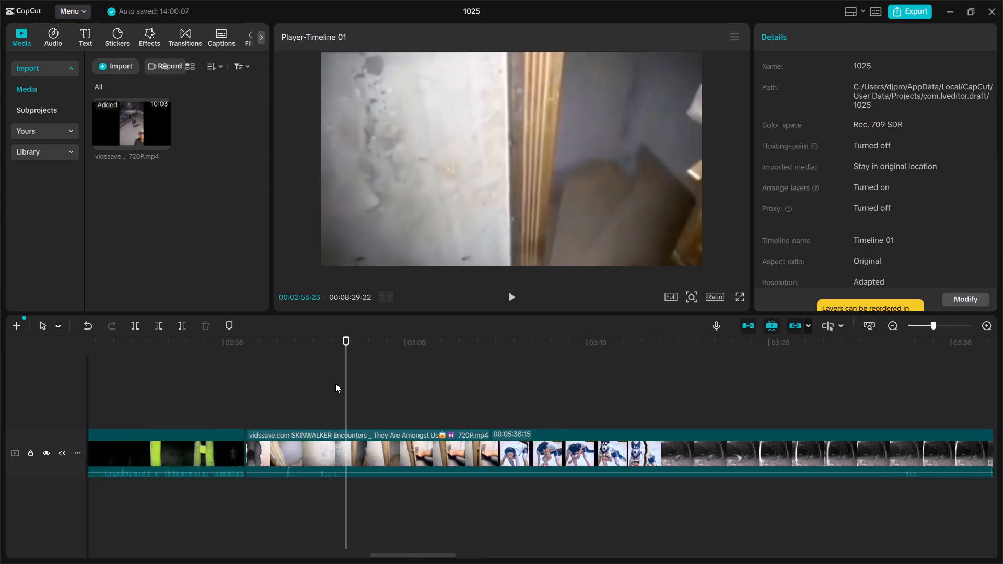
{"action": "scroll", "coordinate": [335, 383], "scroll_direction": "right", "scroll_amount": 1}
{"action": "left_click", "coordinate": [370, 345]}
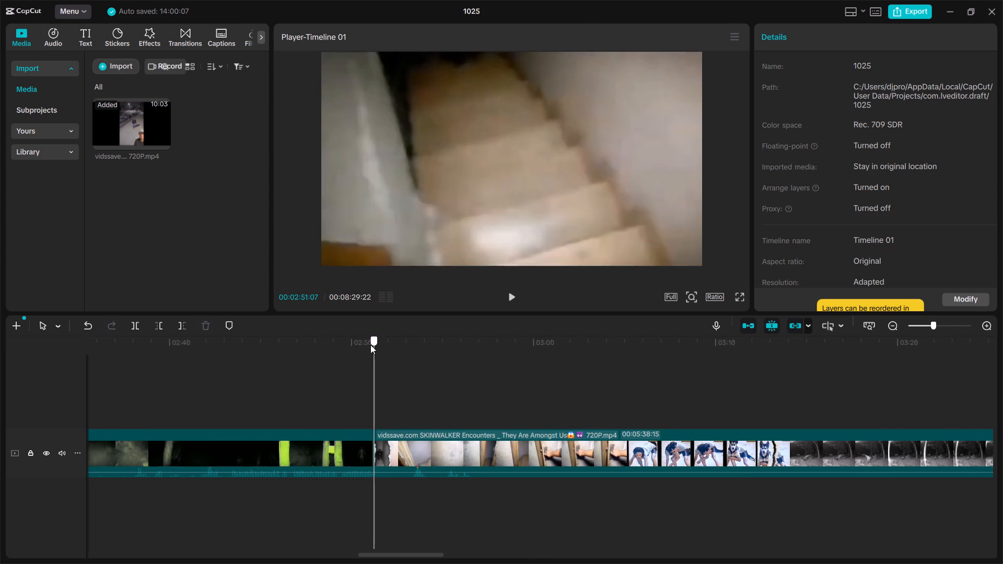
{"action": "key", "text": "space"}
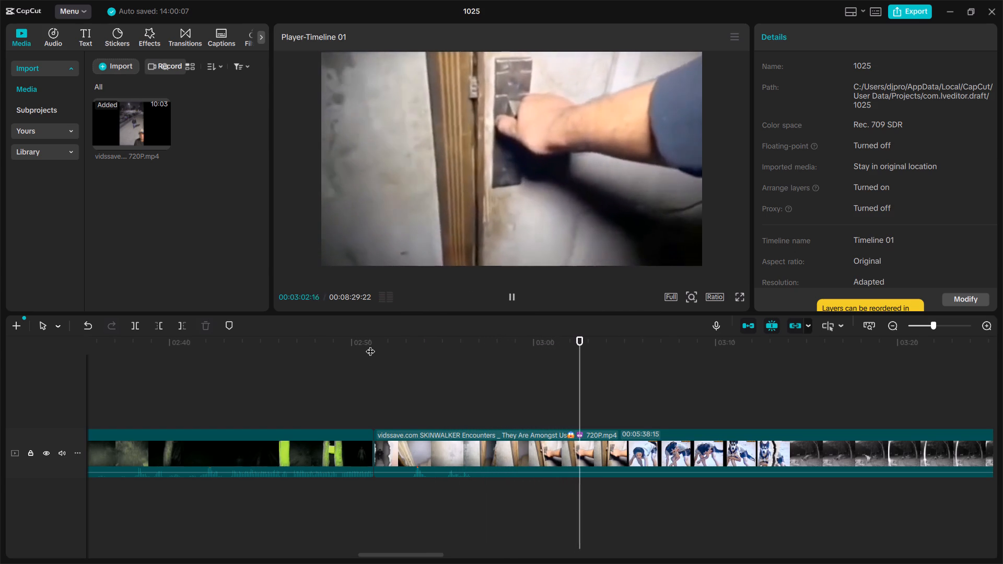
{"action": "scroll", "coordinate": [507, 396], "scroll_direction": "left", "scroll_amount": 1}
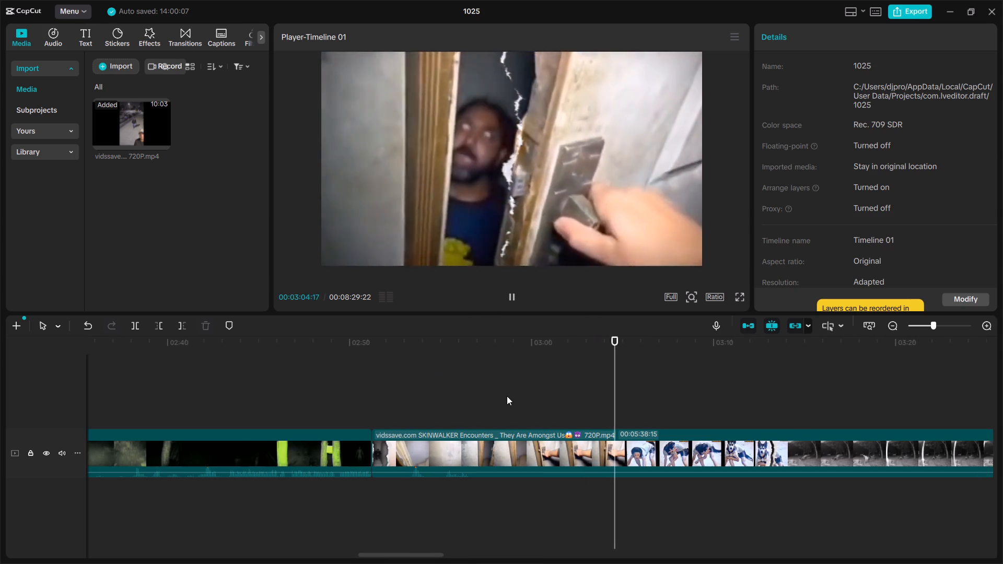
{"action": "scroll", "coordinate": [507, 396], "scroll_direction": "left", "scroll_amount": 1}
{"action": "key", "text": "space"}
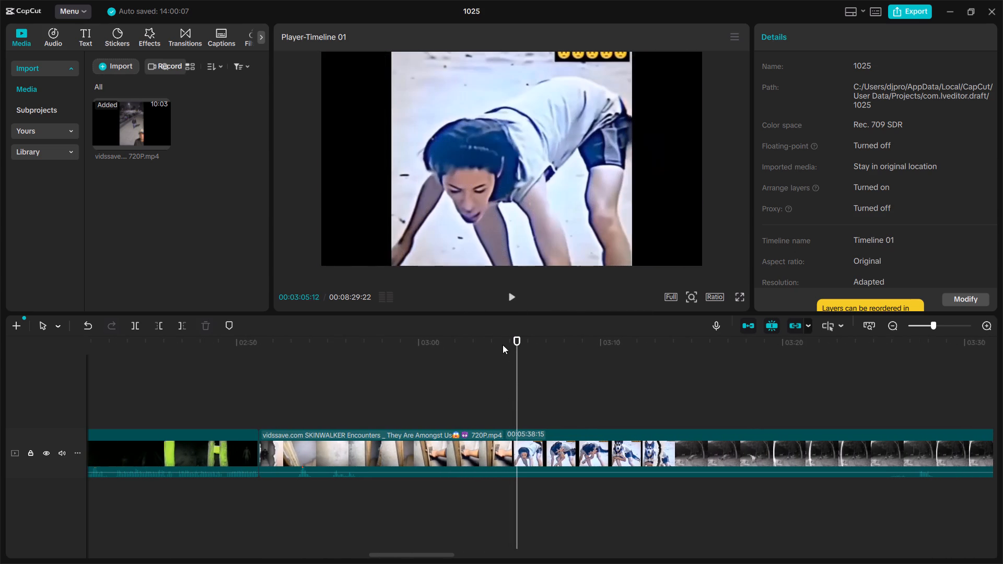
Replay the end of the door scene and split the clip at 00:03:04:13, just before the torn-paper transition.
{"action": "left_click", "coordinate": [500, 340]}
{"action": "key", "text": "space"}
{"action": "key", "text": "space"}
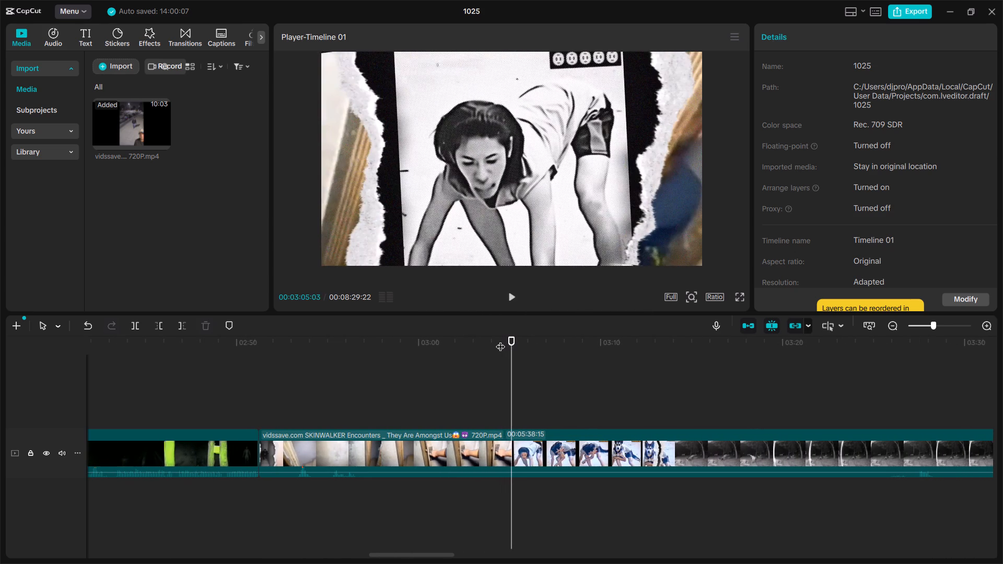
{"action": "left_click", "coordinate": [498, 339]}
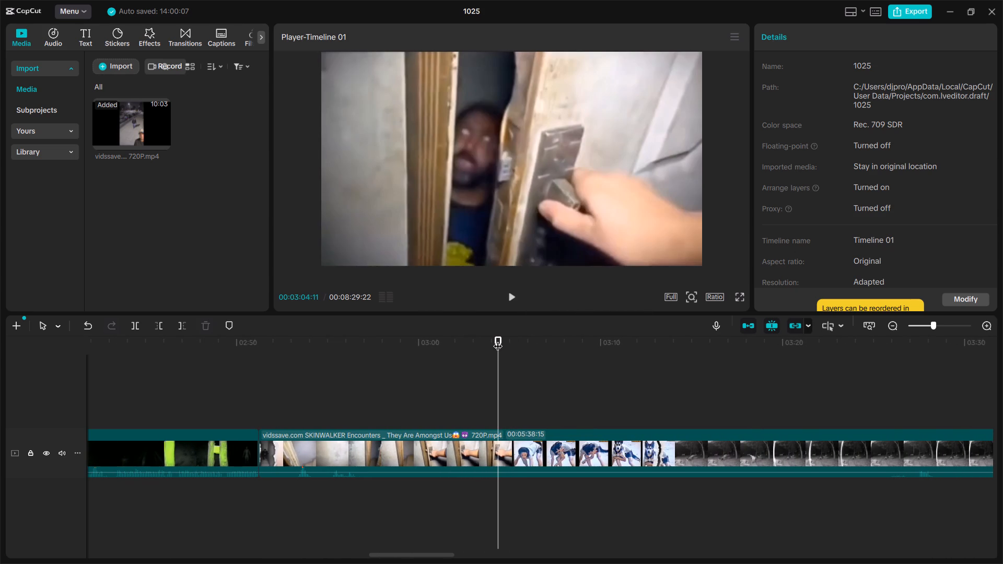
{"action": "key", "text": "space"}
{"action": "key", "text": "space"}
{"action": "key", "text": "space"}
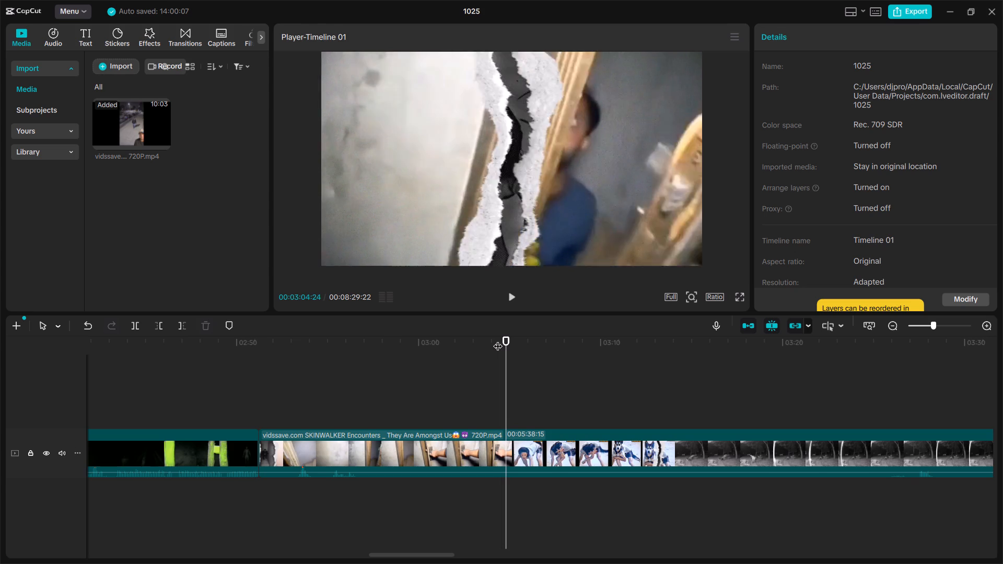
{"action": "key", "text": "space"}
{"action": "left_click", "coordinate": [494, 338]}
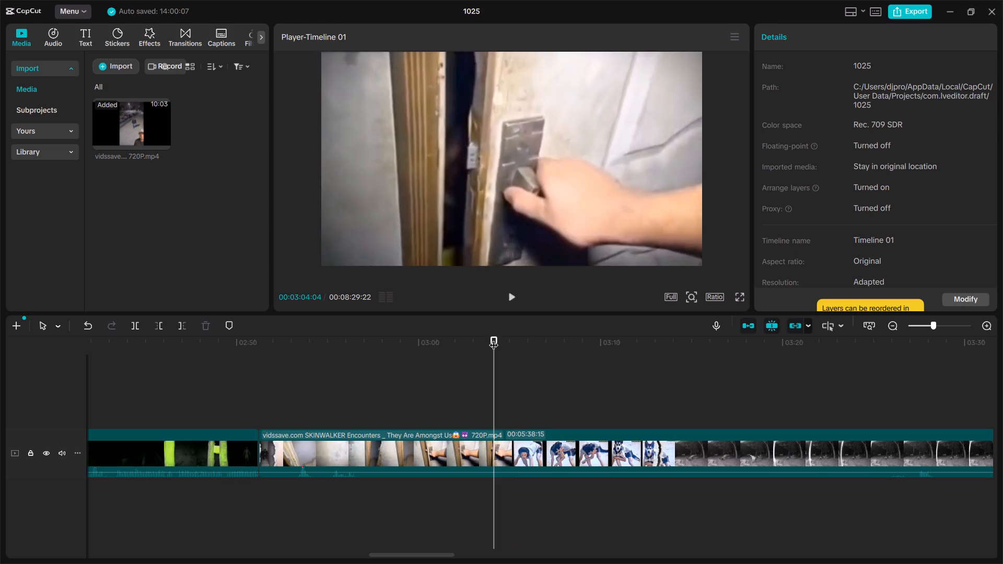
{"action": "key", "text": "space"}
{"action": "key", "text": "space"}
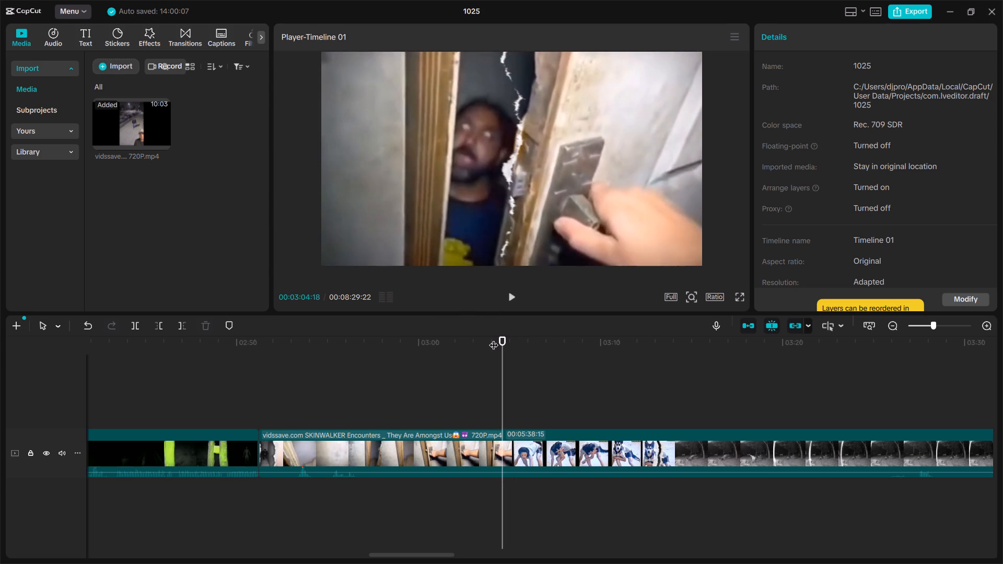
{"action": "left_click", "coordinate": [504, 338]}
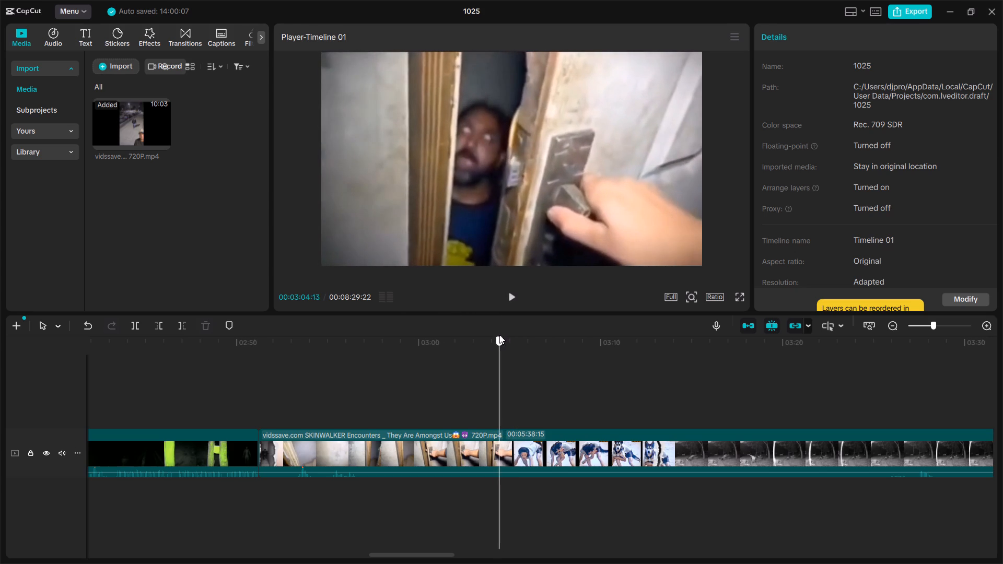
{"action": "left_click", "coordinate": [139, 326]}
Split again at 00:03:05:09, where the beach scene opens, and delete the short torn-paper transition piece between the cuts.
{"action": "key", "text": "space"}
{"action": "key", "text": "space"}
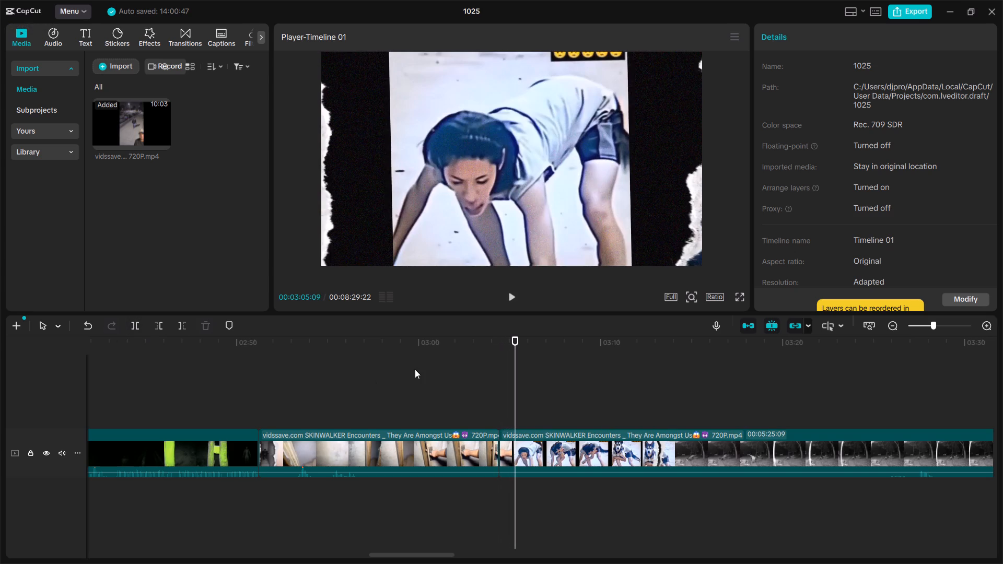
{"action": "left_click", "coordinate": [135, 326]}
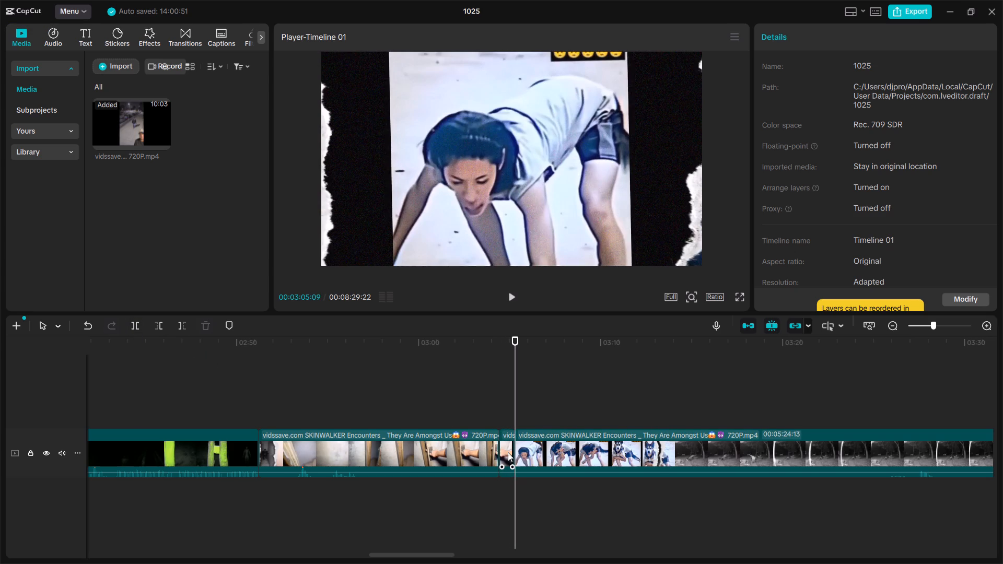
{"action": "left_click", "coordinate": [507, 452]}
{"action": "key", "text": "Delete"}
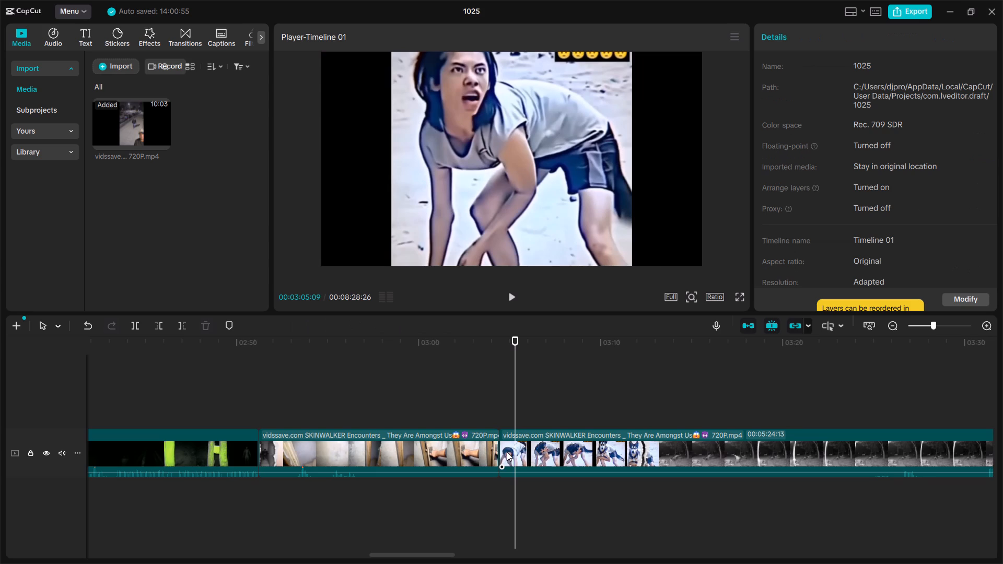
Play the beach scene from the join and split the clip at 00:03:11:03, just before its closing torn-paper transition.
{"action": "left_click_drag", "start_coordinate": [515, 338], "coordinate": [502, 337]}
{"action": "key", "text": "space"}
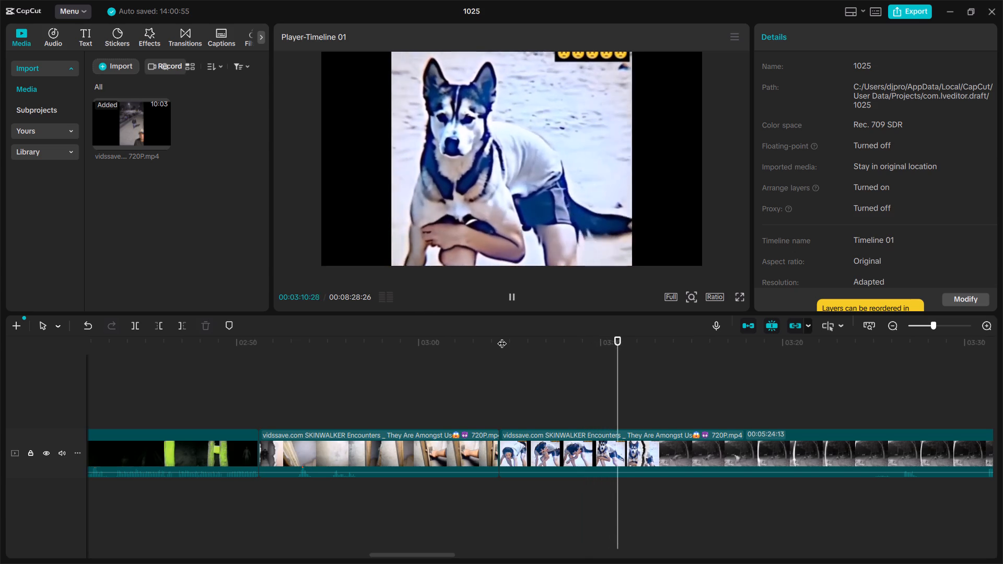
{"action": "key", "text": "space"}
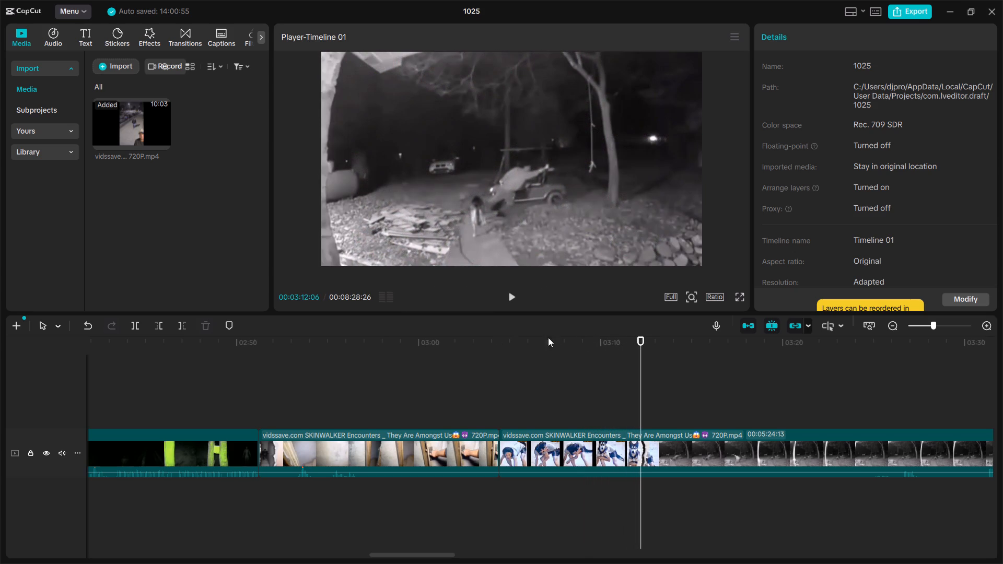
{"action": "left_click_drag", "start_coordinate": [640, 339], "coordinate": [626, 337]}
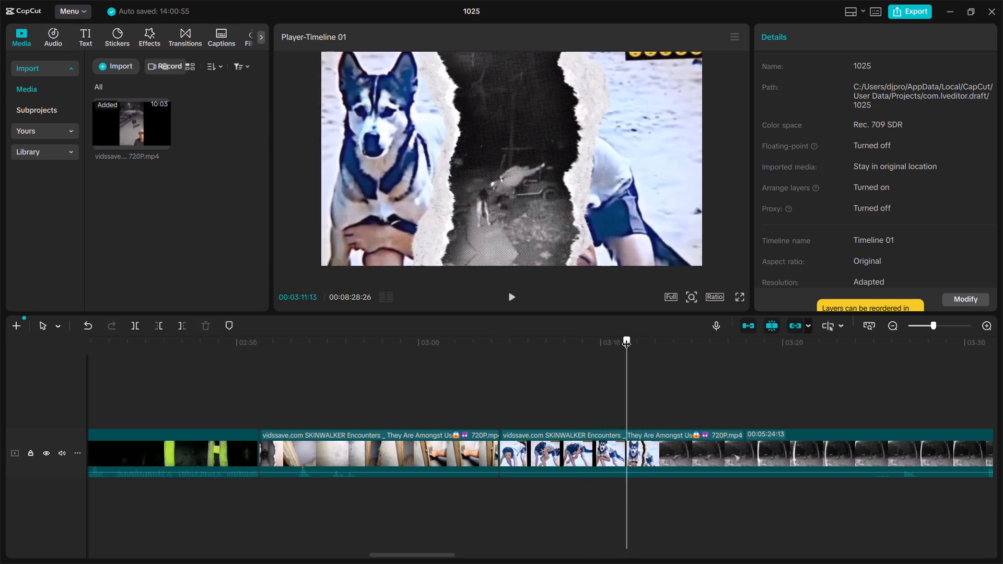
{"action": "left_click_drag", "start_coordinate": [626, 337], "coordinate": [621, 335]}
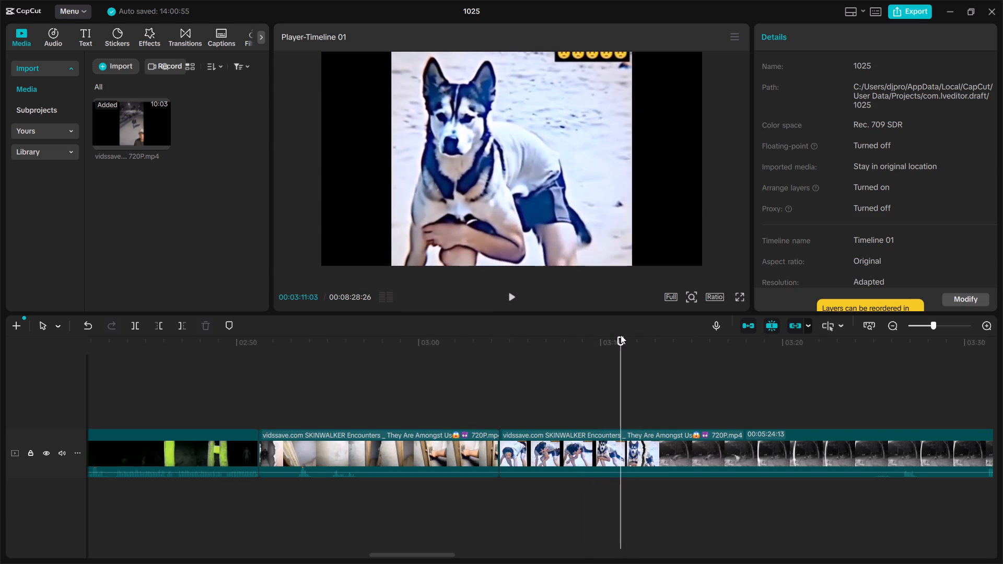
{"action": "left_click", "coordinate": [135, 325]}
Play through the night yard scene, split at 00:03:32:23, where the horned-figure scene opens, and delete the golf-cart piece between the cuts.
{"action": "scroll", "coordinate": [526, 389], "scroll_direction": "left", "scroll_amount": 1}
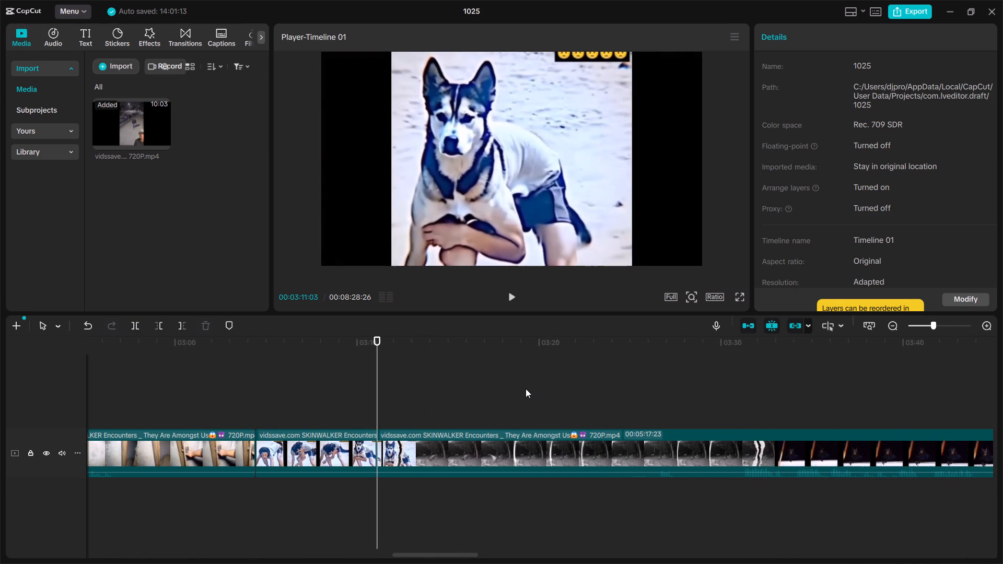
{"action": "key", "text": "space"}
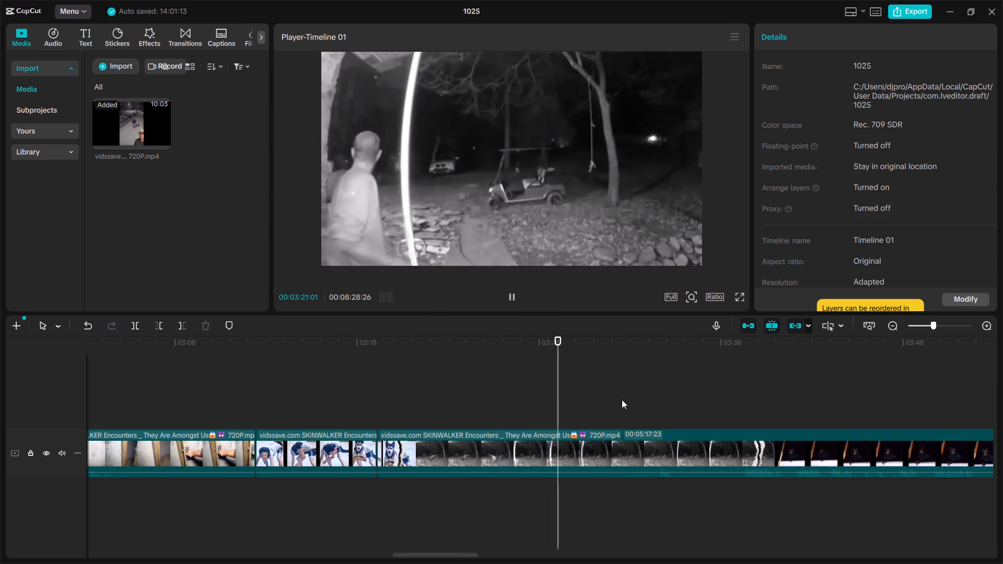
{"action": "scroll", "coordinate": [622, 399], "scroll_direction": "left", "scroll_amount": 1}
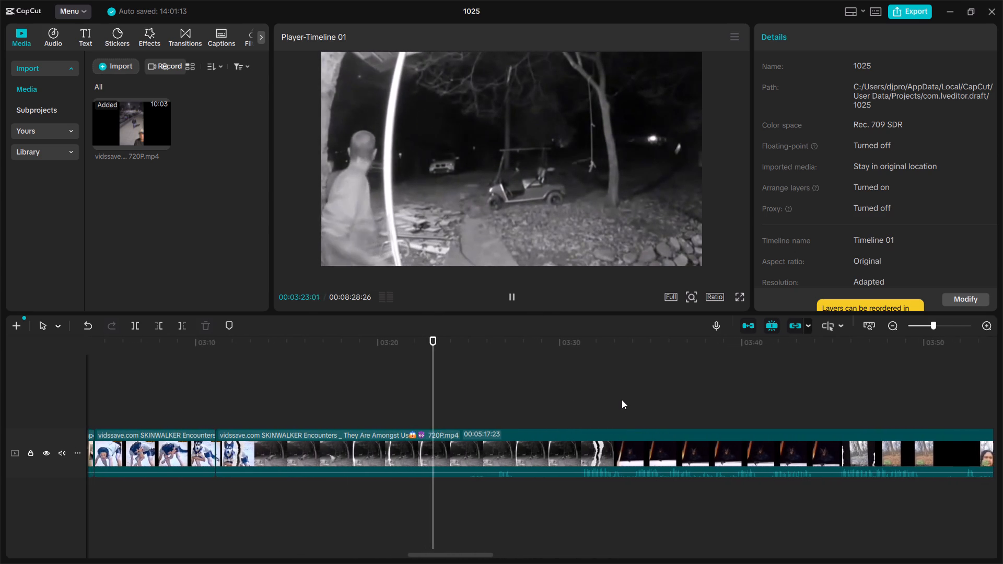
{"action": "scroll", "coordinate": [622, 399], "scroll_direction": "left", "scroll_amount": 1}
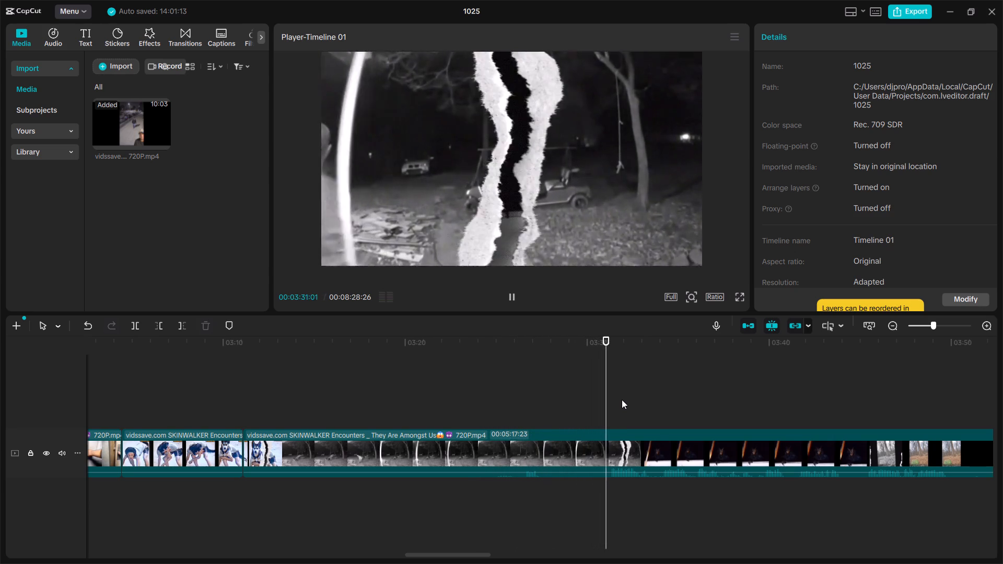
{"action": "key", "text": "space"}
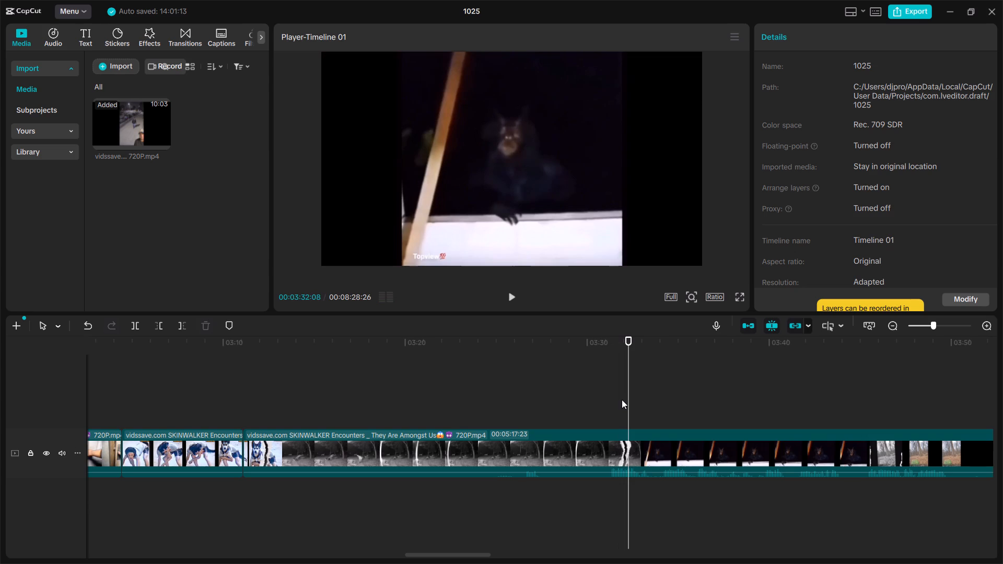
{"action": "key", "text": "space"}
{"action": "key", "text": "space"}
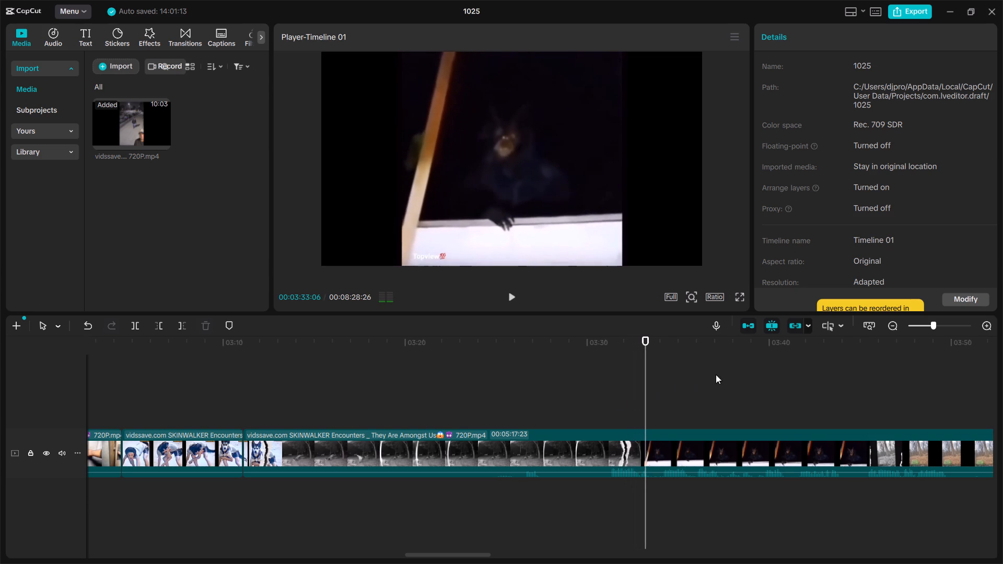
{"action": "left_click_drag", "start_coordinate": [646, 339], "coordinate": [638, 338]}
{"action": "left_click", "coordinate": [133, 326]}
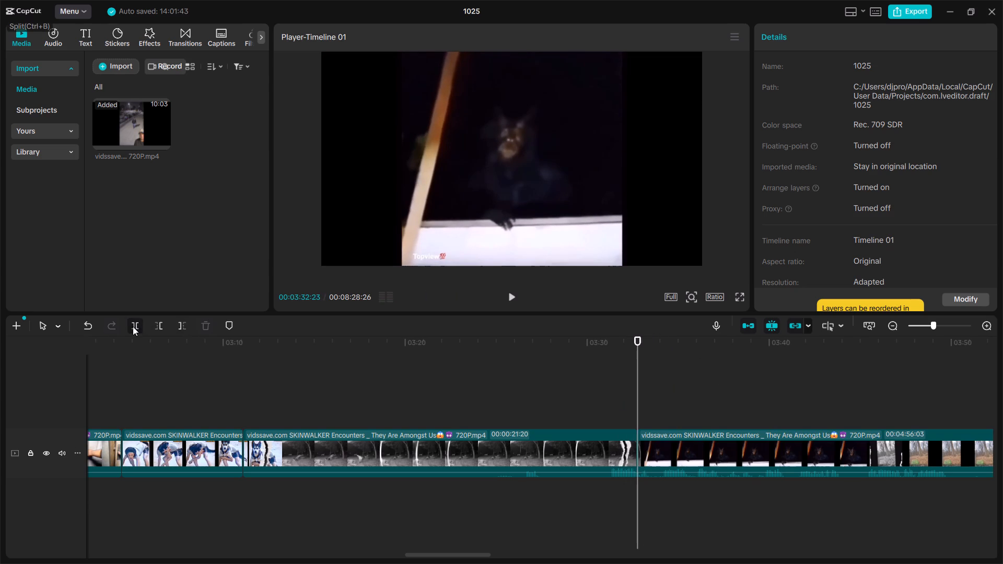
{"action": "left_click", "coordinate": [484, 455]}
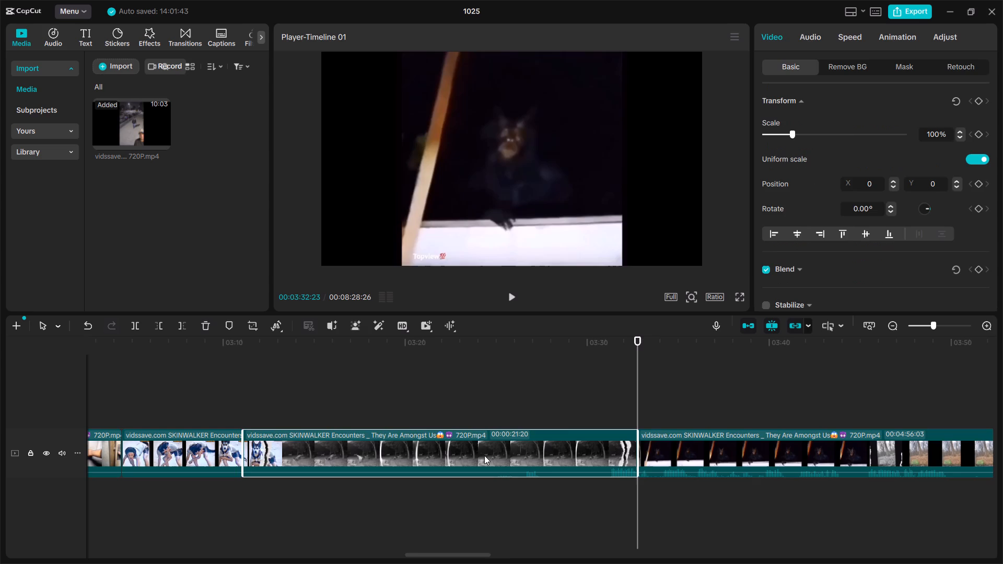
{"action": "key", "text": "Delete"}
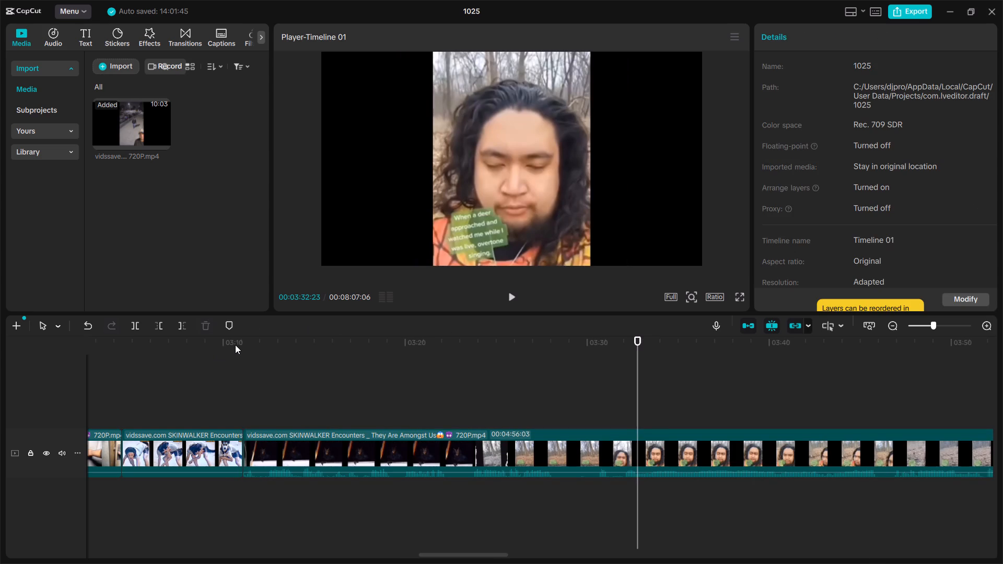
Play the horned-figure scene from the new join and split the clip at 00:03:23:02, just before its closing torn-paper transition.
{"action": "left_click", "coordinate": [235, 344]}
{"action": "key", "text": "space"}
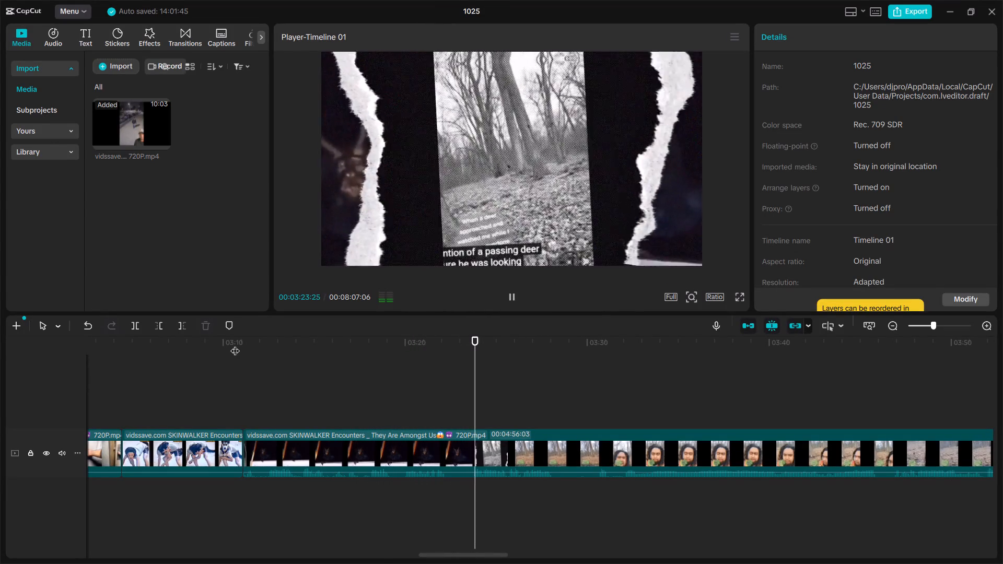
{"action": "key", "text": "space"}
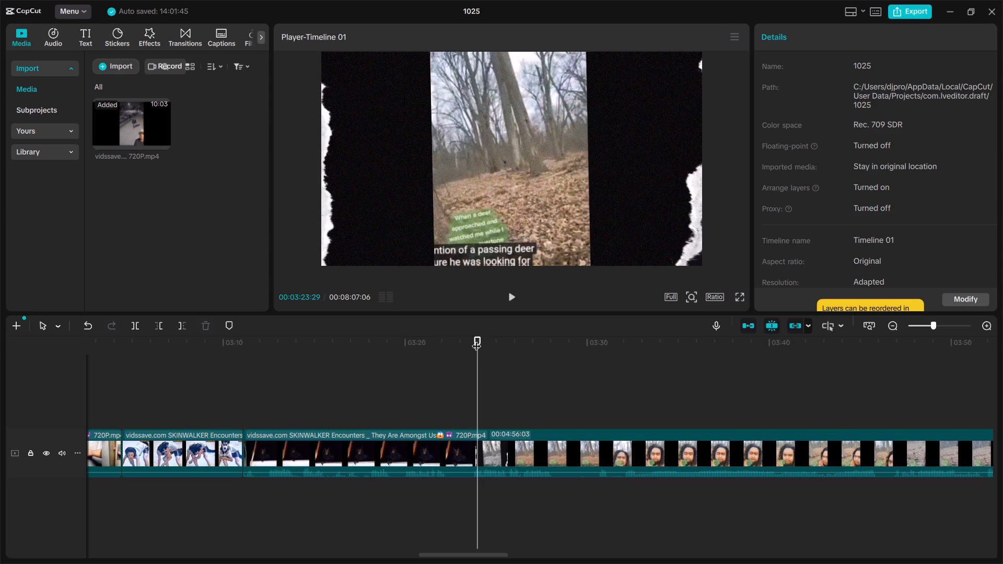
{"action": "left_click_drag", "start_coordinate": [476, 339], "coordinate": [463, 335]}
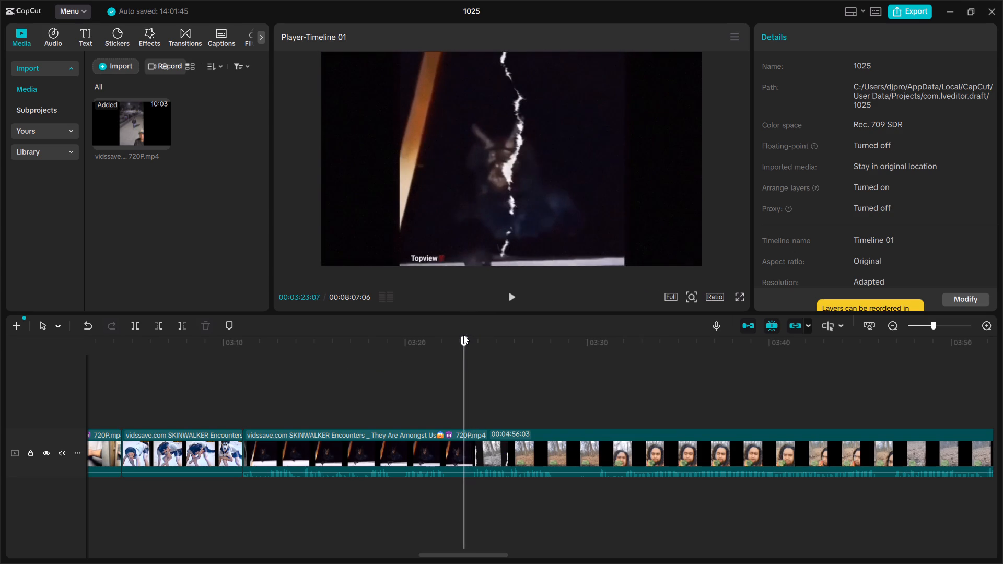
{"action": "left_click_drag", "start_coordinate": [463, 335], "coordinate": [461, 334]}
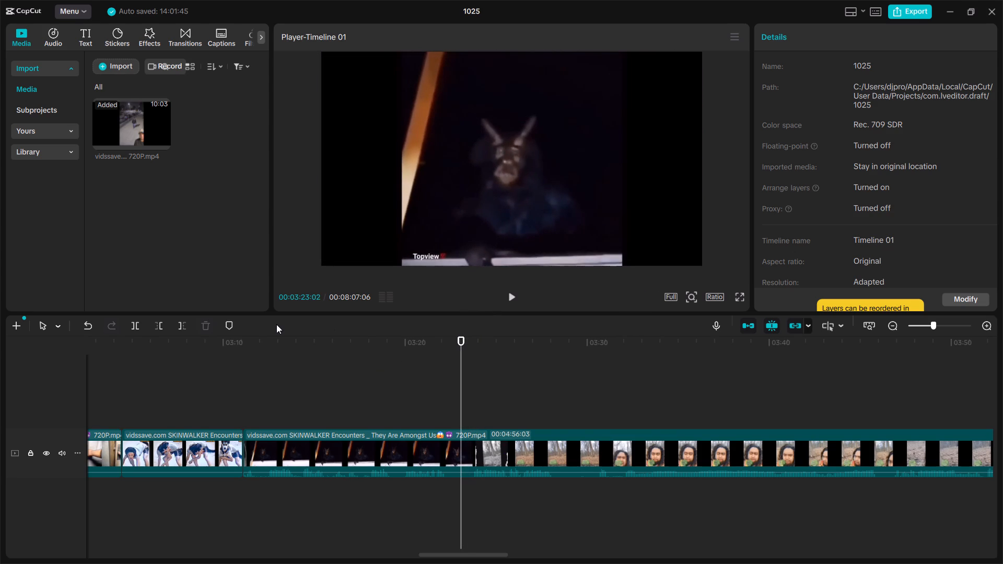
{"action": "left_click", "coordinate": [137, 323]}
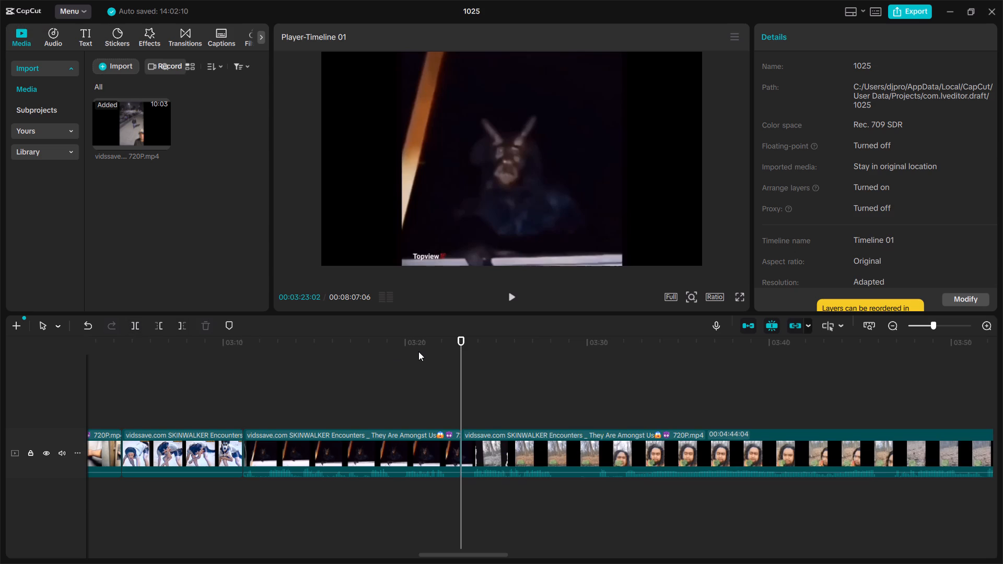
Play from the new cut through the woods and deer scene into the dark garage scene, checking where the unwanted segment ends.
{"action": "key", "text": "space"}
{"action": "scroll", "coordinate": [572, 389], "scroll_direction": "left", "scroll_amount": 1}
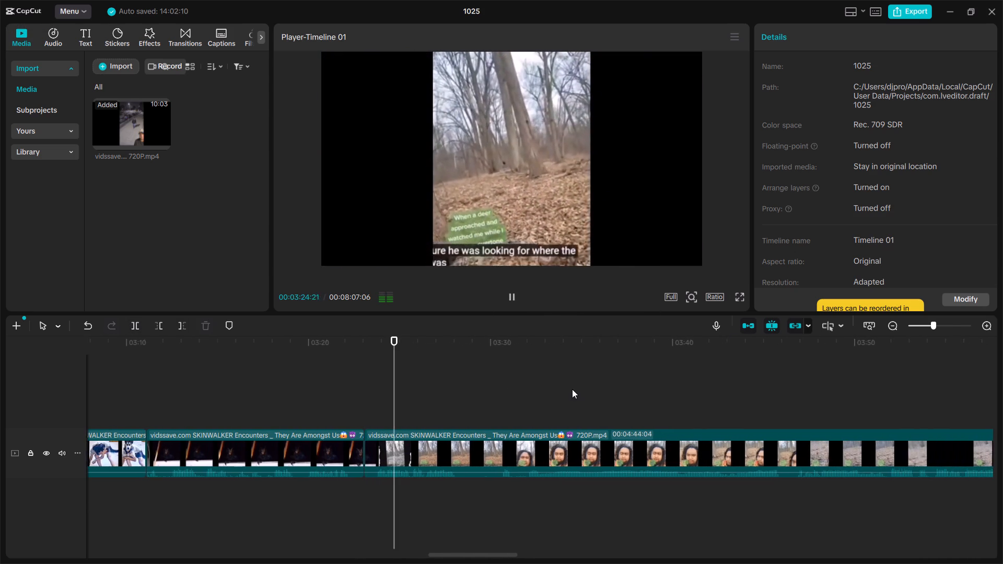
{"action": "scroll", "coordinate": [572, 389], "scroll_direction": "left", "scroll_amount": 1}
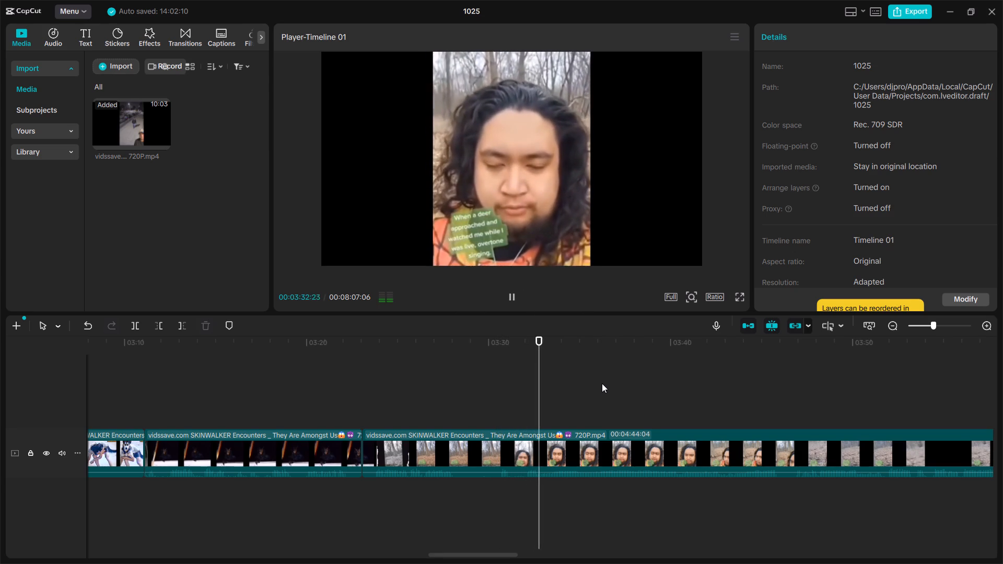
{"action": "scroll", "coordinate": [621, 389], "scroll_direction": "left", "scroll_amount": 1}
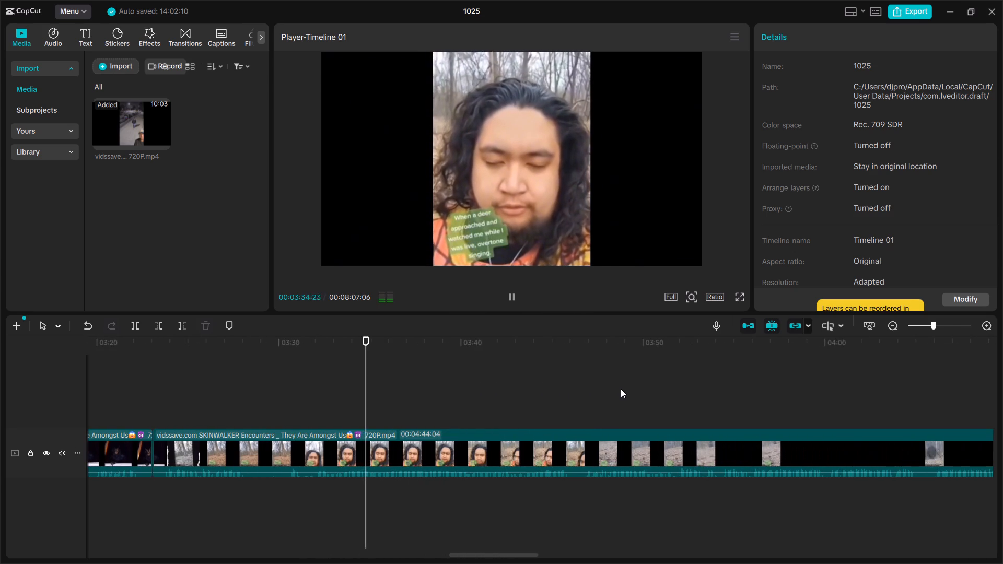
{"action": "scroll", "coordinate": [621, 389], "scroll_direction": "right", "scroll_amount": 1}
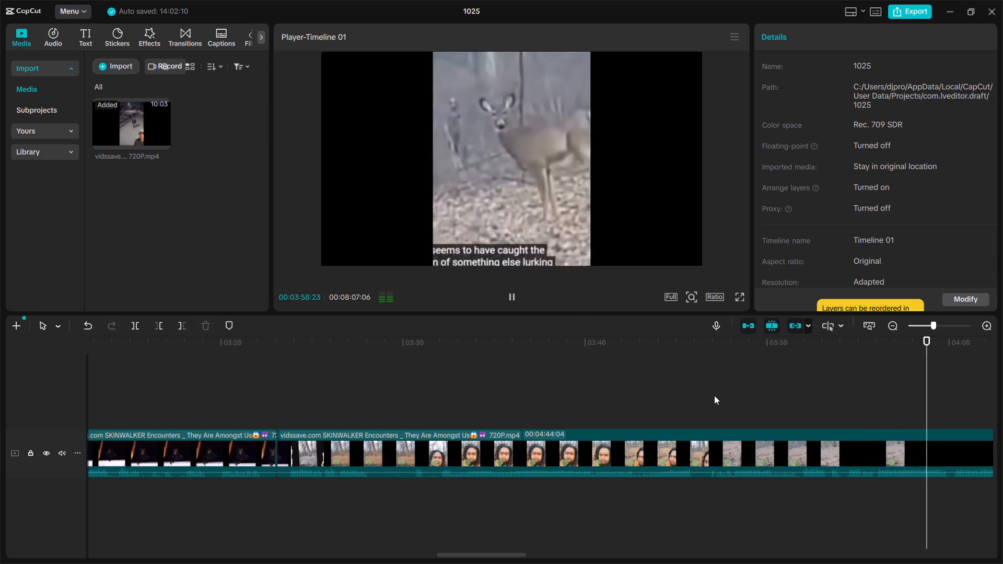
{"action": "key", "text": "space"}
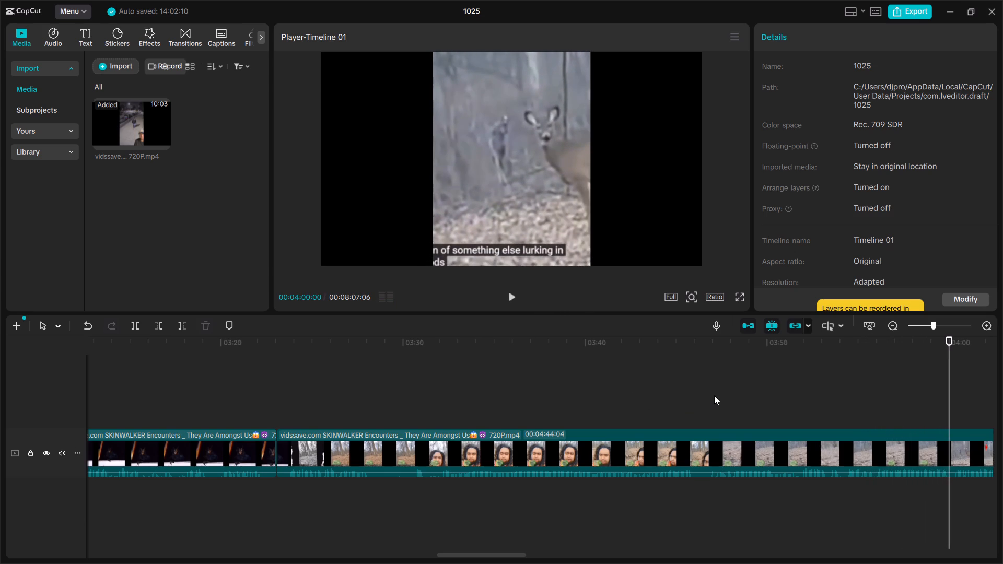
{"action": "key", "text": "space"}
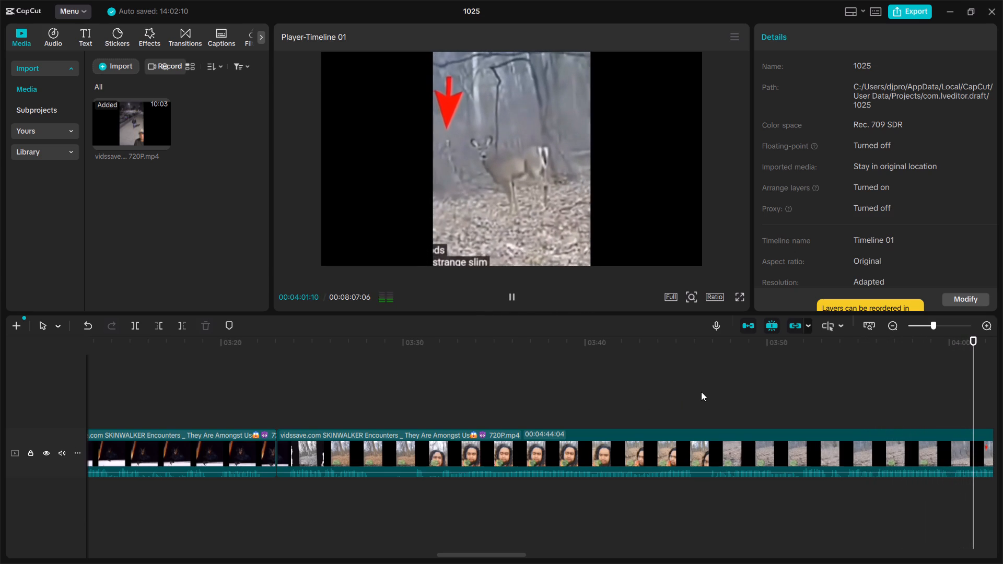
{"action": "key", "text": "space"}
{"action": "key", "text": "space"}
{"action": "key", "text": "space"}
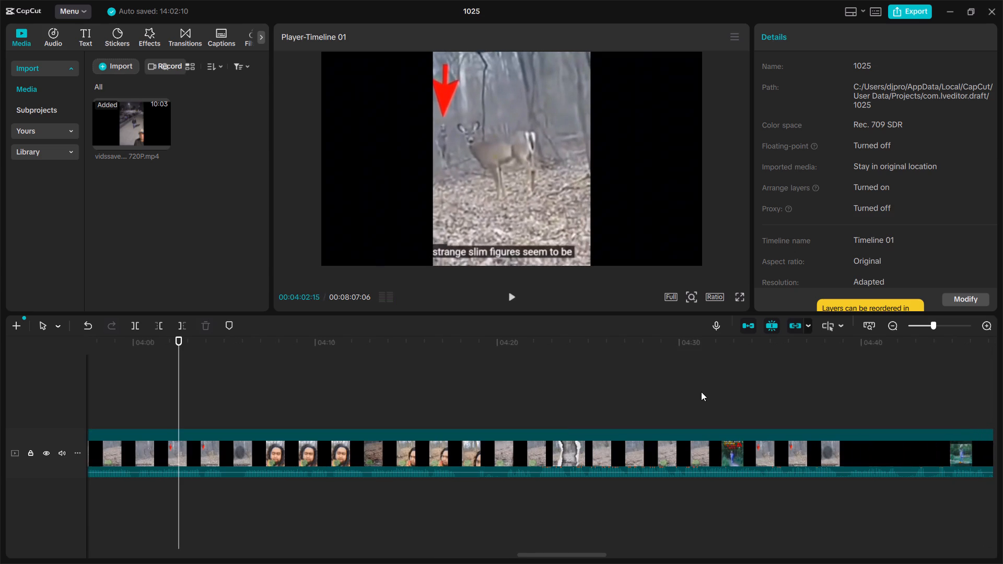
{"action": "scroll", "coordinate": [749, 397], "scroll_direction": "right", "scroll_amount": 2}
{"action": "key", "text": "space"}
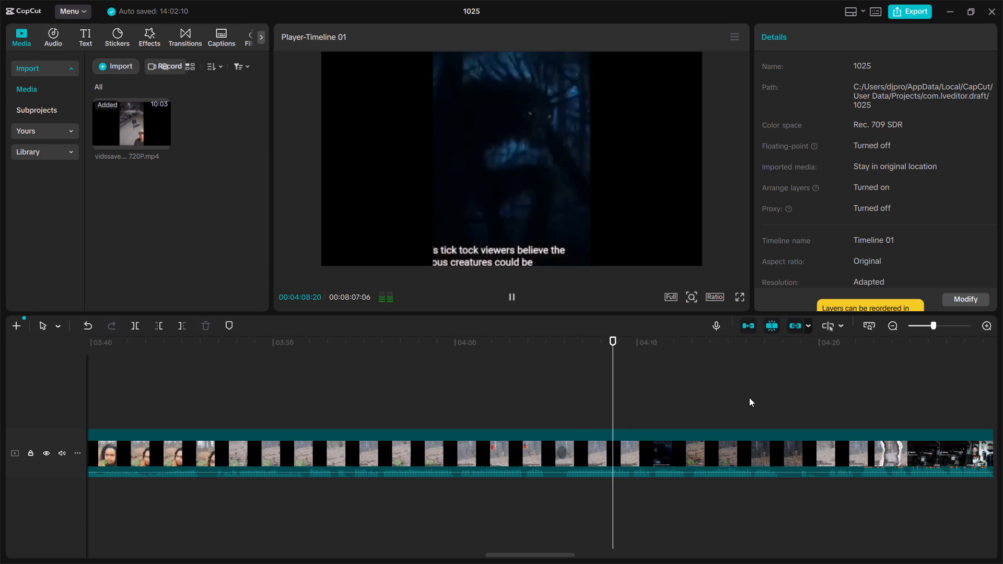
{"action": "key", "text": "space"}
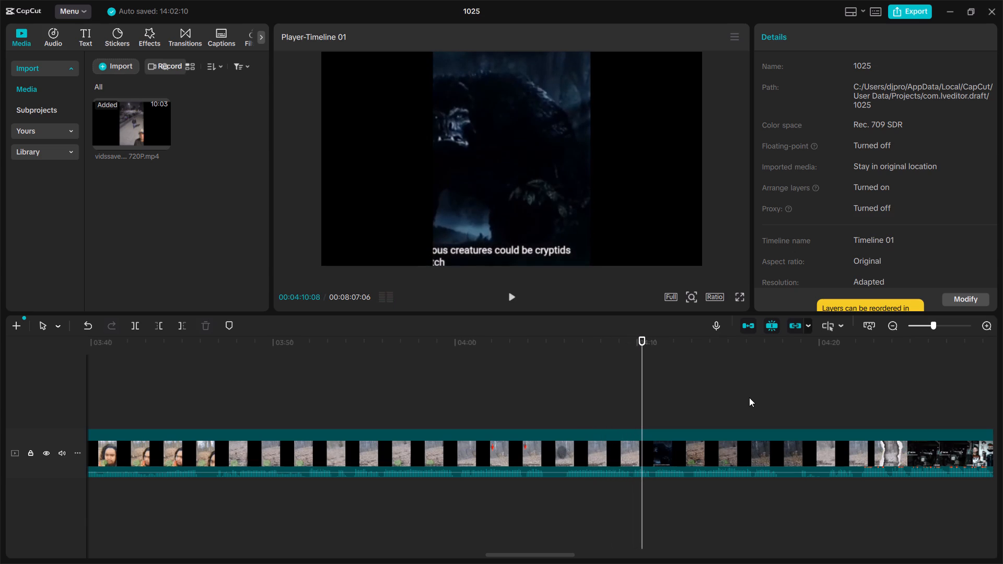
{"action": "key", "text": "space"}
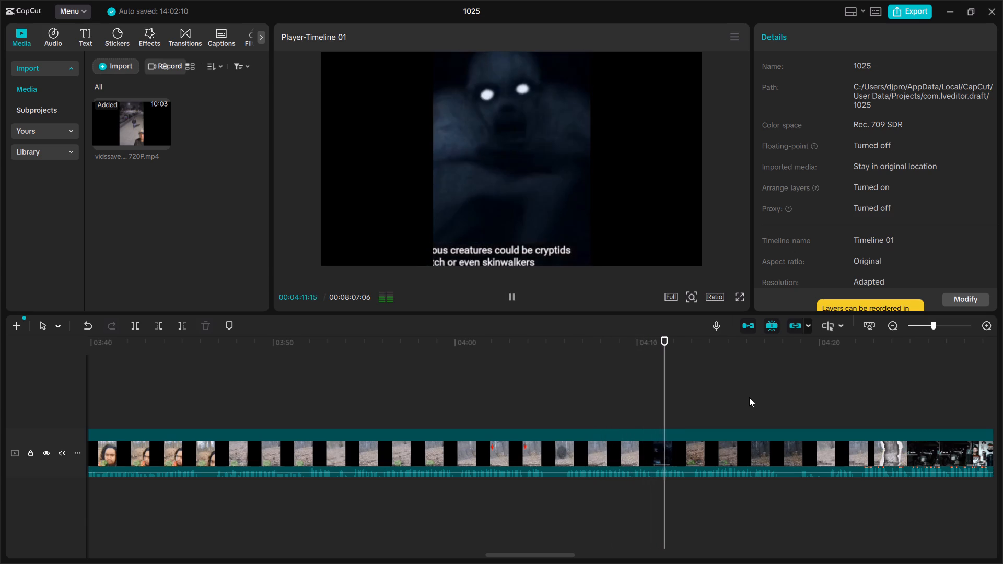
{"action": "scroll", "coordinate": [749, 397], "scroll_direction": "left", "scroll_amount": 1}
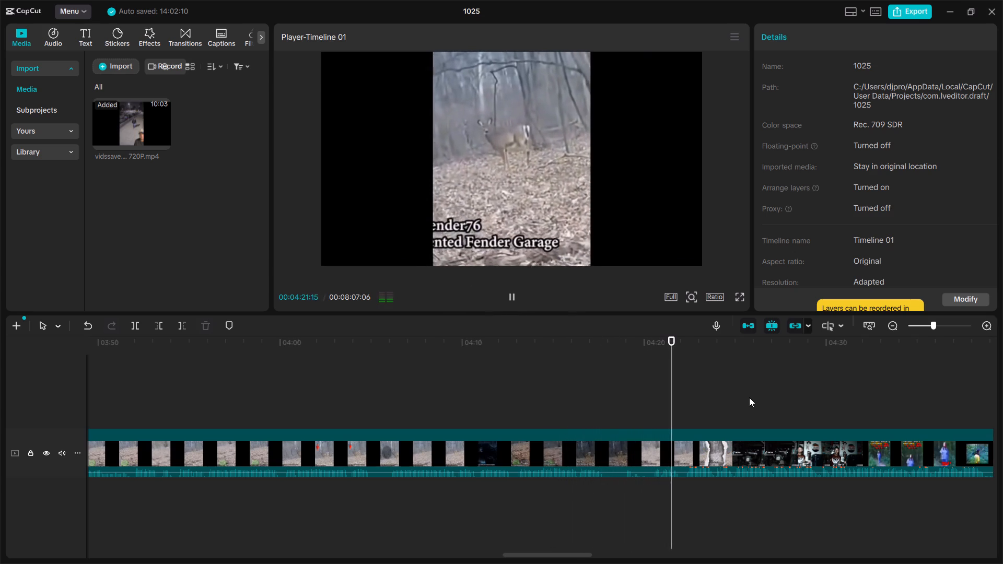
{"action": "scroll", "coordinate": [749, 397], "scroll_direction": "left", "scroll_amount": 1}
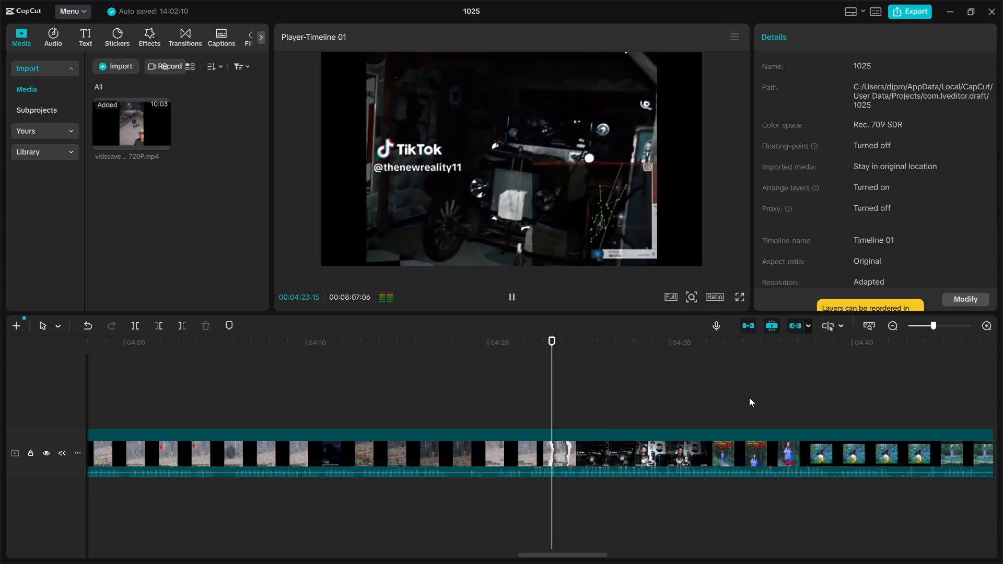
{"action": "scroll", "coordinate": [719, 398], "scroll_direction": "left", "scroll_amount": 1}
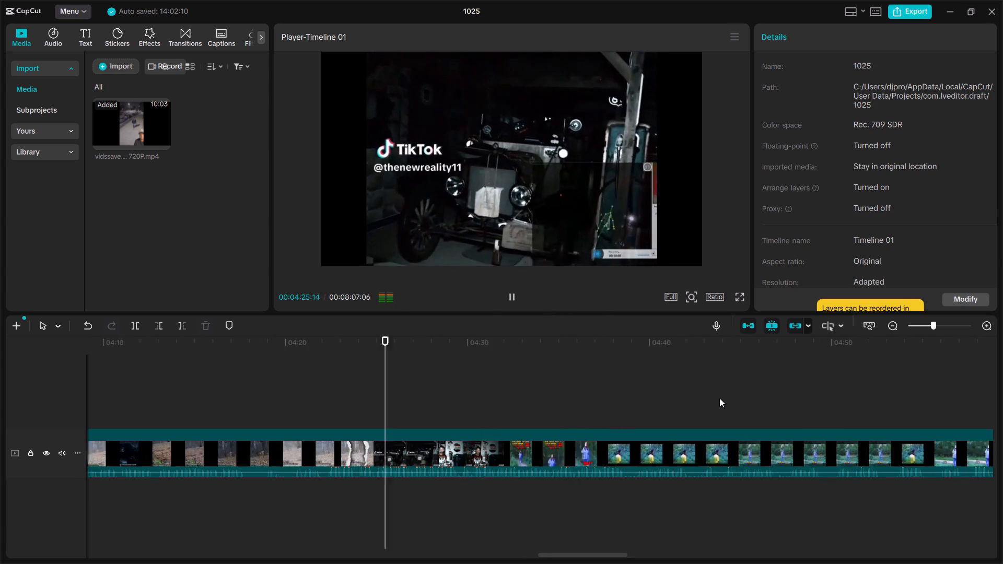
Skim the lost-hiker scene on the forest path from the garage scene onward, checking where it ends.
{"action": "scroll", "coordinate": [719, 398], "scroll_direction": "left", "scroll_amount": 1}
{"action": "left_click", "coordinate": [476, 340]}
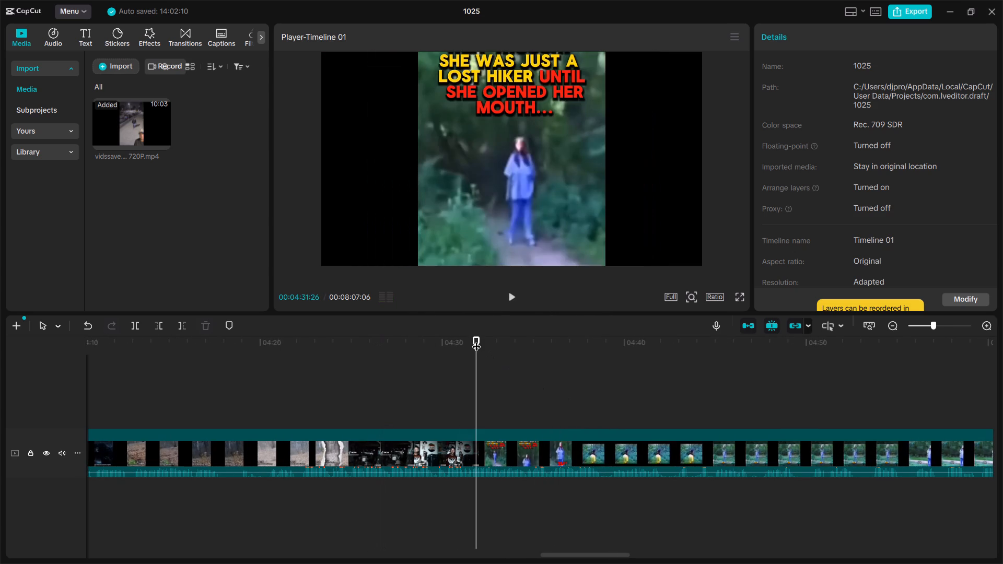
{"action": "key", "text": "space"}
{"action": "scroll", "coordinate": [584, 379], "scroll_direction": "left", "scroll_amount": 1}
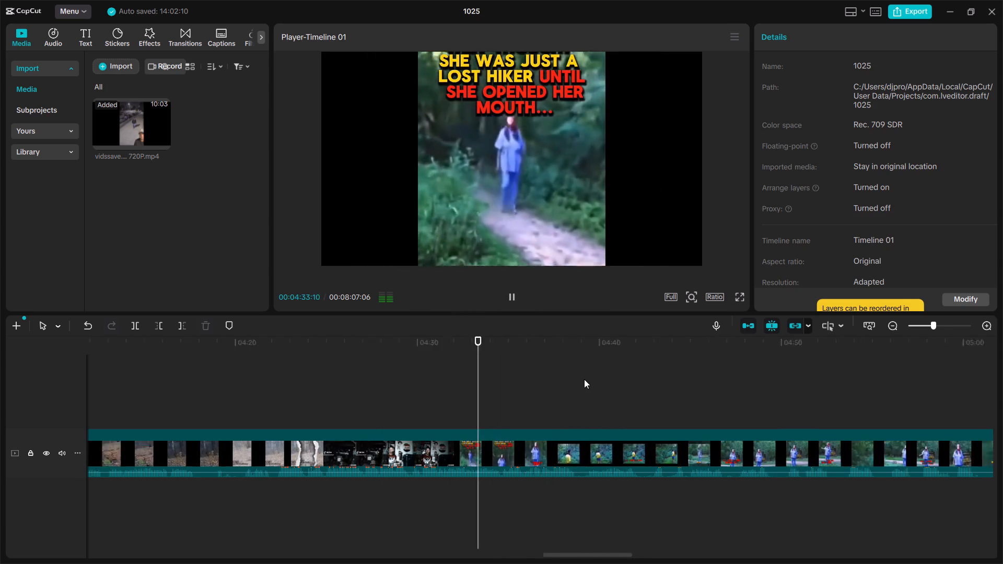
{"action": "scroll", "coordinate": [584, 379], "scroll_direction": "left", "scroll_amount": 1}
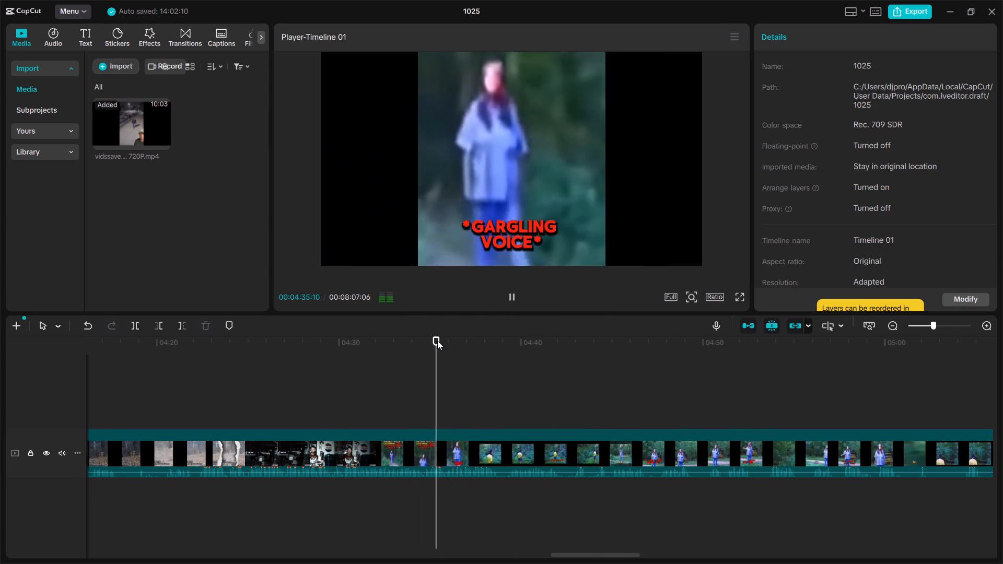
{"action": "left_click", "coordinate": [453, 340]}
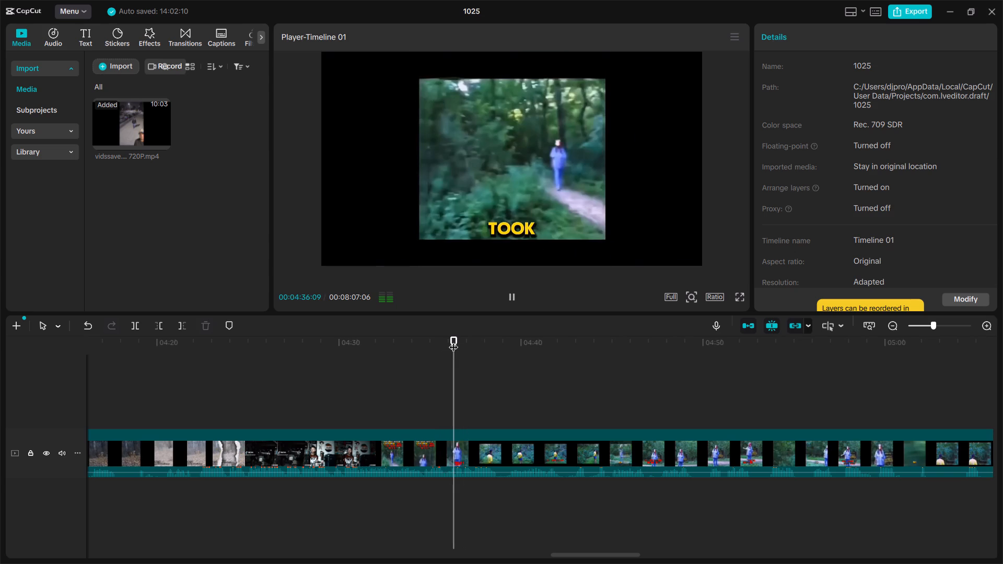
{"action": "left_click", "coordinate": [475, 338]}
{"action": "left_click", "coordinate": [507, 333]}
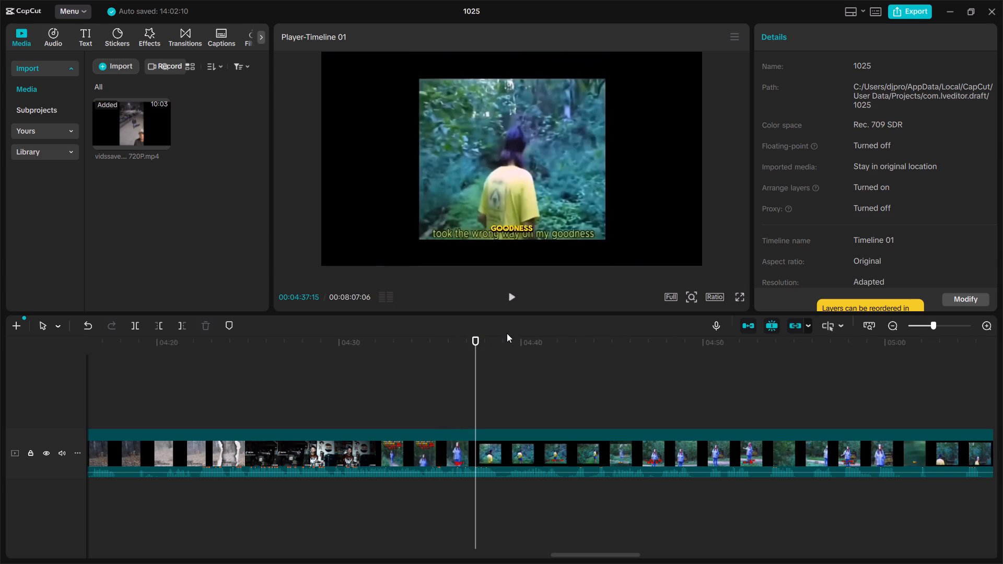
{"action": "left_click", "coordinate": [528, 337]}
{"action": "scroll", "coordinate": [558, 344], "scroll_direction": "left", "scroll_amount": 1}
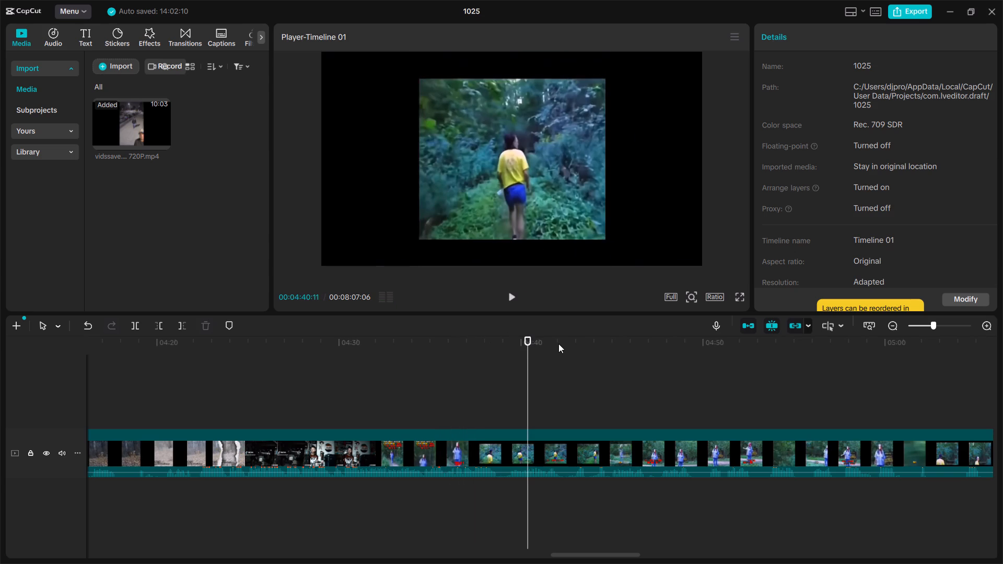
{"action": "scroll", "coordinate": [608, 378], "scroll_direction": "left", "scroll_amount": 1}
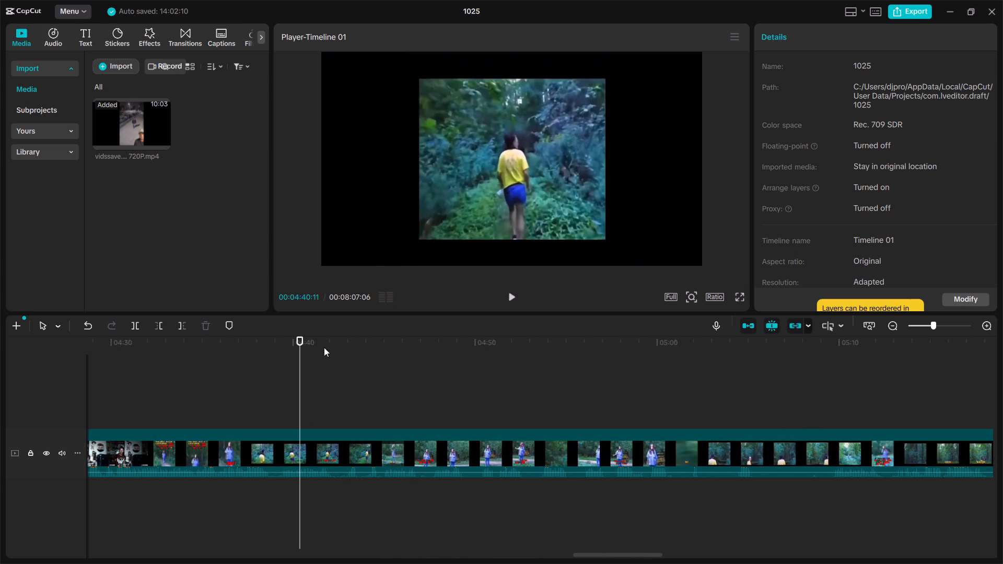
{"action": "left_click", "coordinate": [330, 342]}
{"action": "left_click", "coordinate": [367, 342]}
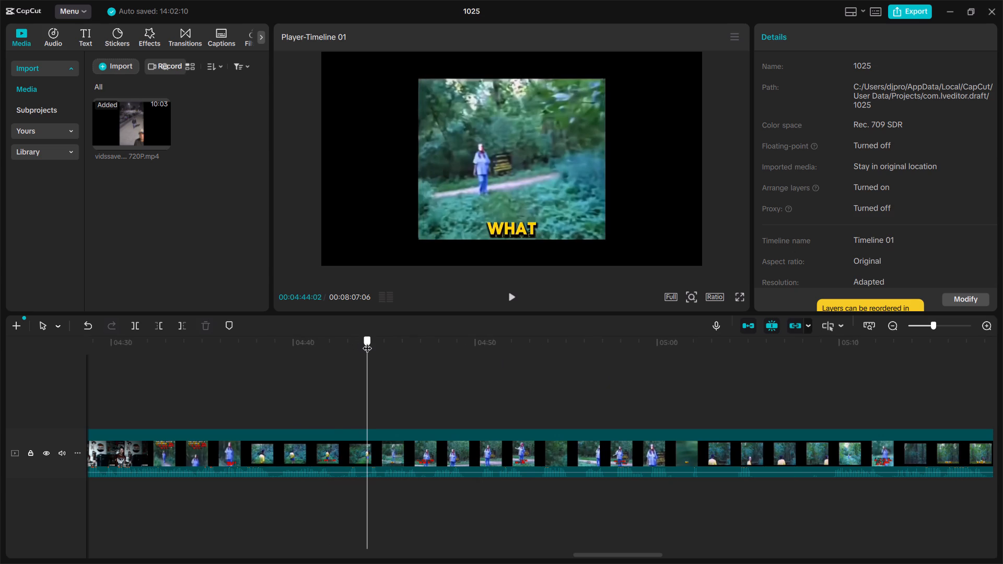
{"action": "scroll", "coordinate": [425, 337], "scroll_direction": "left", "scroll_amount": 1}
{"action": "left_click", "coordinate": [535, 340]}
{"action": "key", "text": "space"}
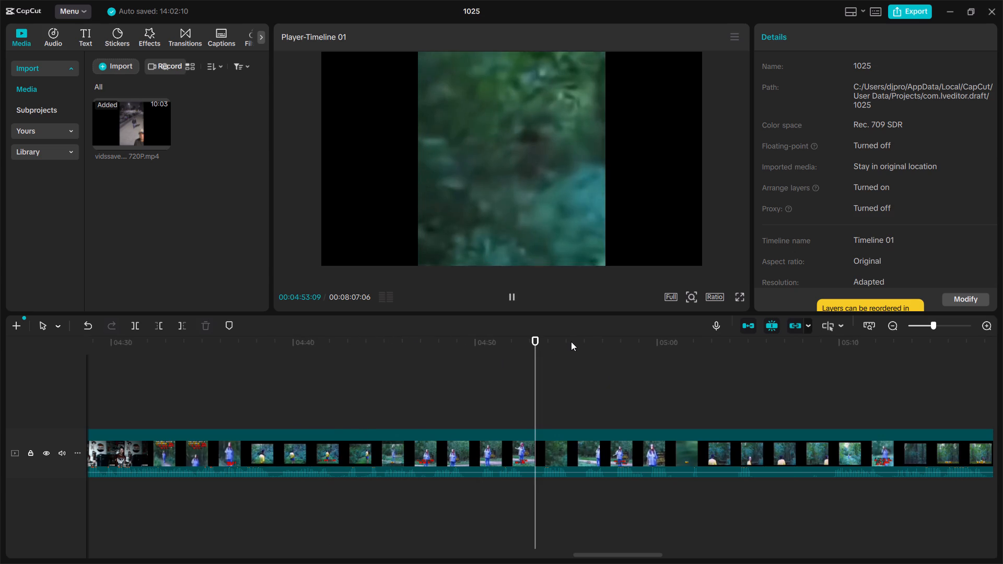
{"action": "left_click", "coordinate": [619, 339]}
{"action": "left_click", "coordinate": [669, 339]}
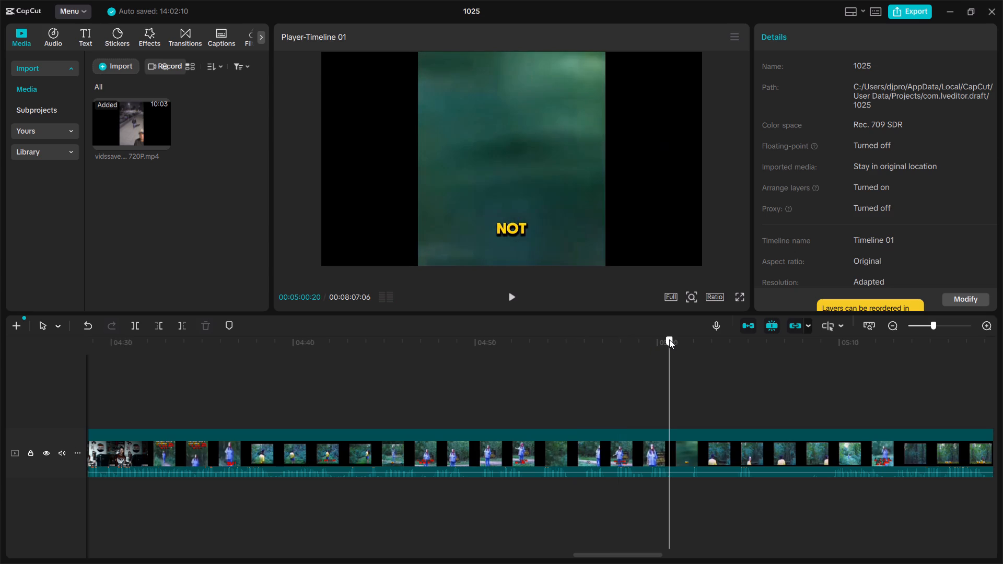
{"action": "scroll", "coordinate": [696, 352], "scroll_direction": "left", "scroll_amount": 1}
{"action": "key", "text": "space"}
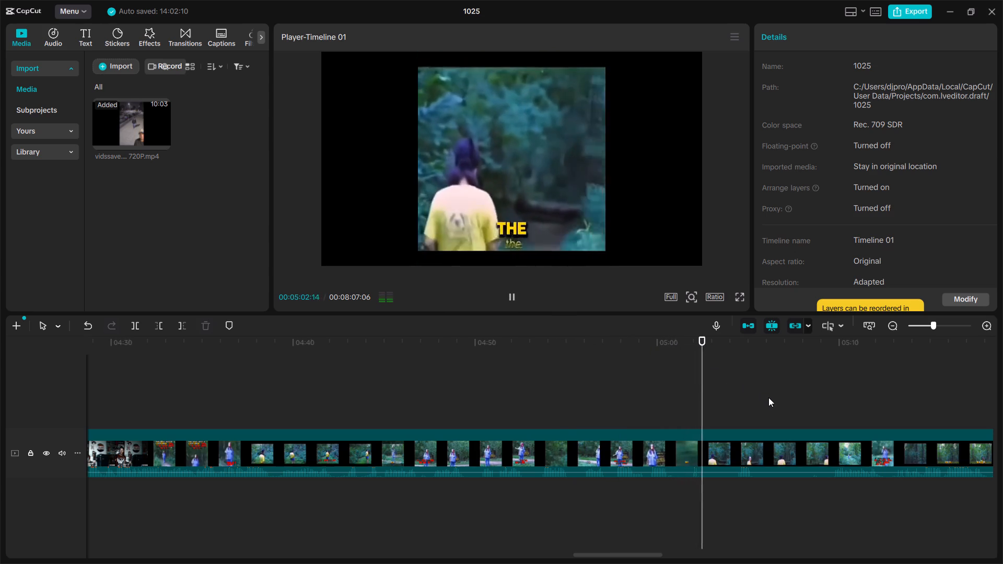
{"action": "scroll", "coordinate": [768, 397], "scroll_direction": "left", "scroll_amount": 3}
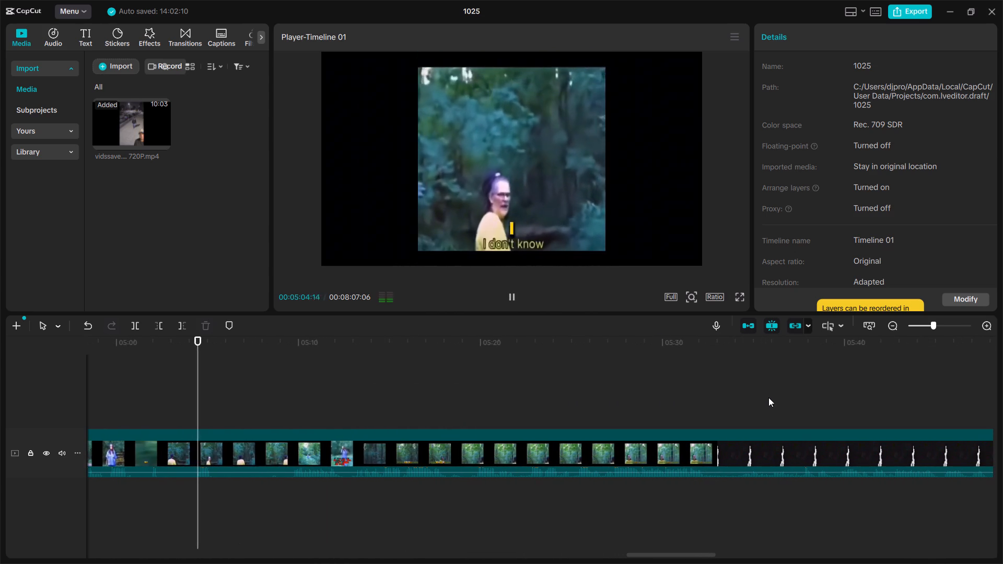
Skim from the end of the forest scene through the purple night-vision replay scene, checking where the yard-creature commentary begins.
{"action": "left_click", "coordinate": [683, 342]}
{"action": "key", "text": "space"}
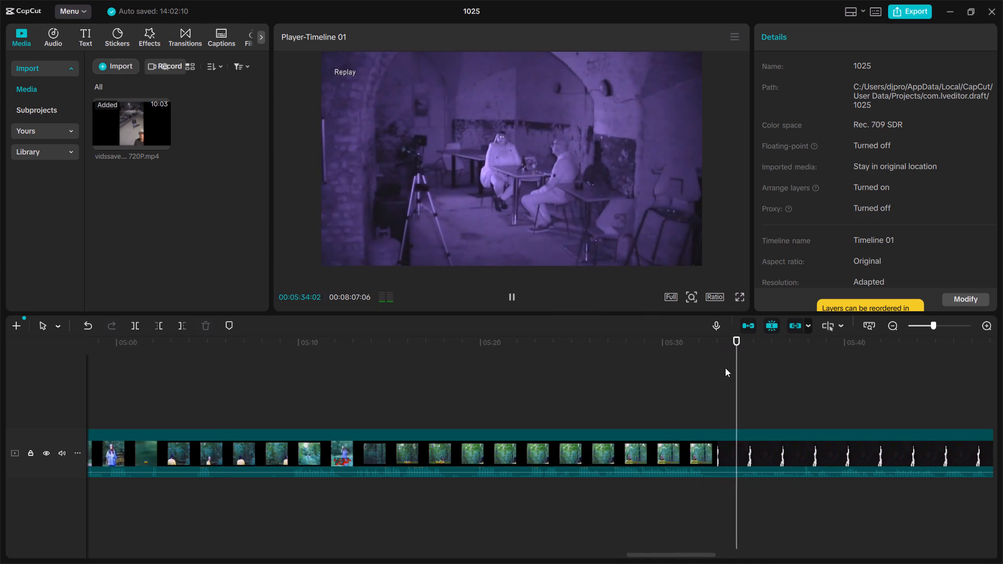
{"action": "scroll", "coordinate": [761, 398], "scroll_direction": "left", "scroll_amount": 2}
{"action": "scroll", "coordinate": [642, 398], "scroll_direction": "left", "scroll_amount": 1}
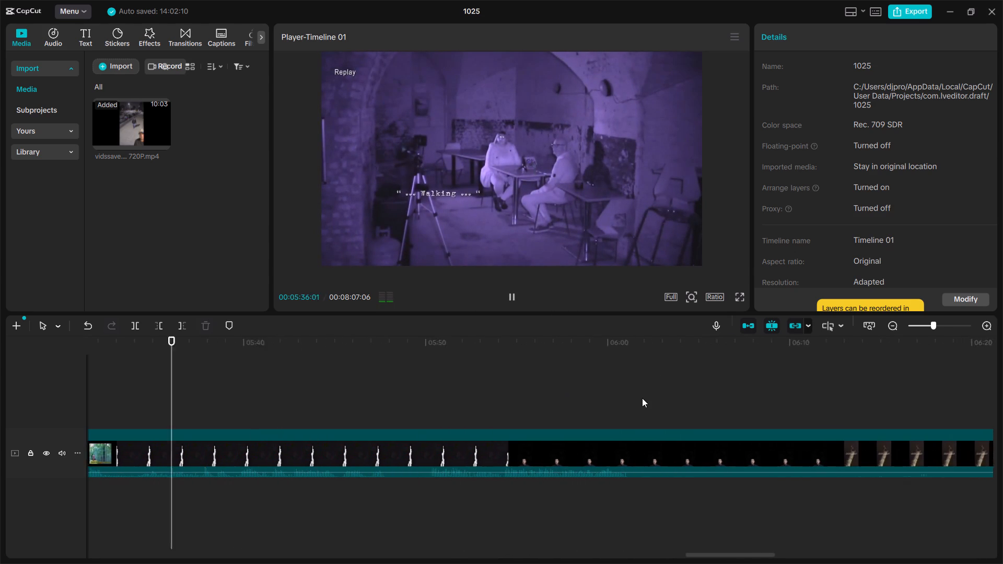
{"action": "scroll", "coordinate": [642, 398], "scroll_direction": "left", "scroll_amount": 1}
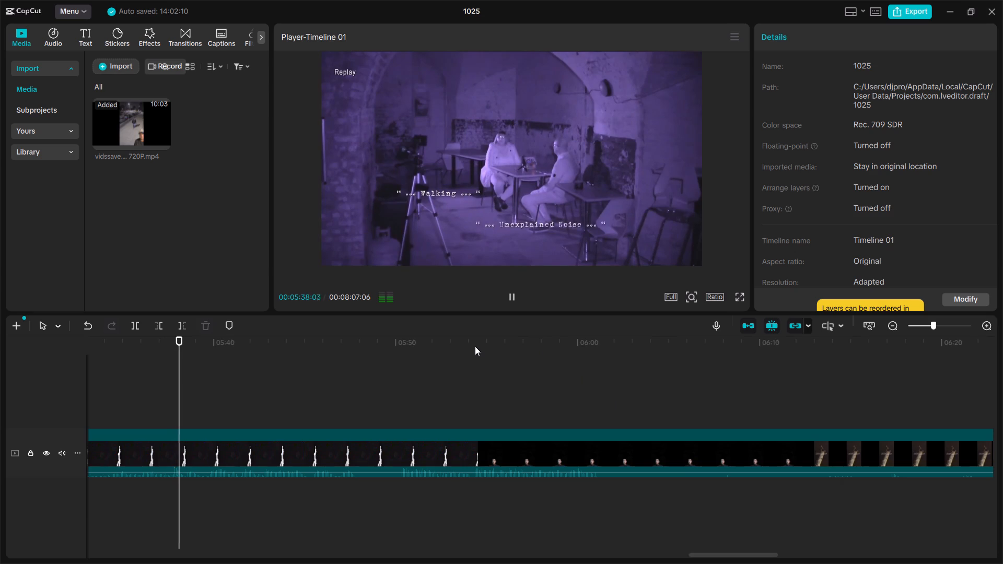
{"action": "left_click", "coordinate": [470, 343]}
{"action": "key", "text": "space"}
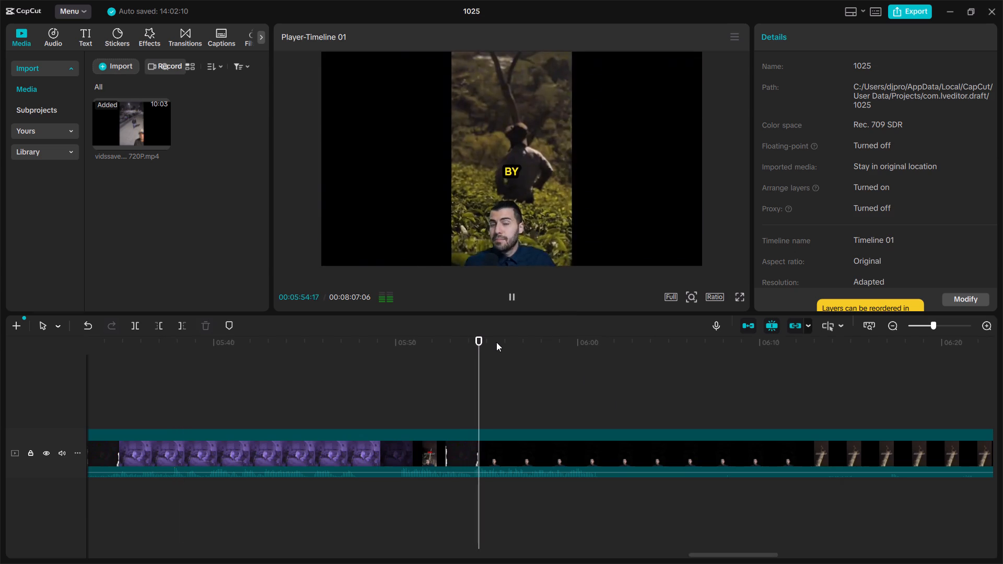
Review the "what is this in my yard ?" scene from its introduction to the commentator's explanation of the creature.
{"action": "scroll", "coordinate": [593, 374], "scroll_direction": "left", "scroll_amount": 1}
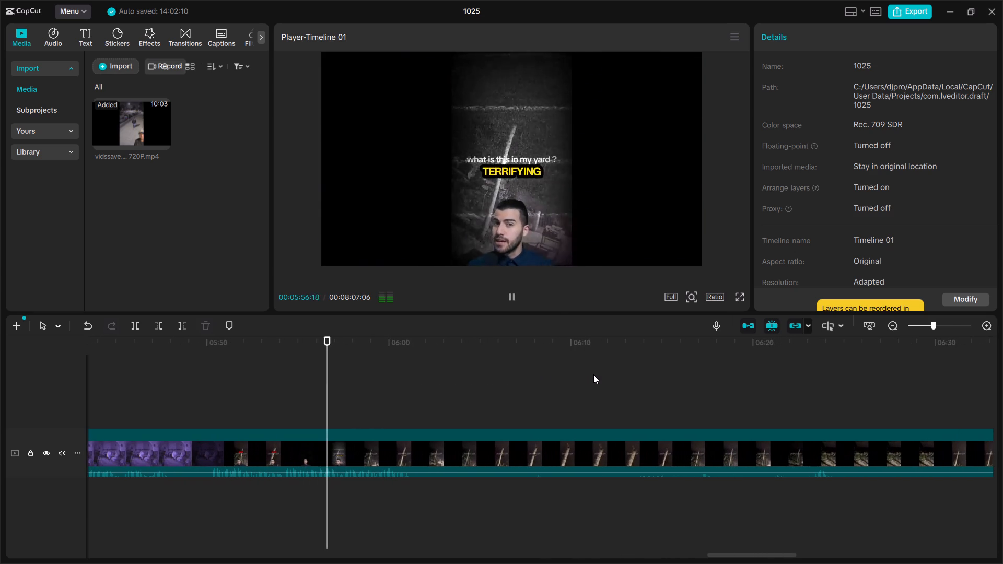
{"action": "left_click", "coordinate": [472, 342]}
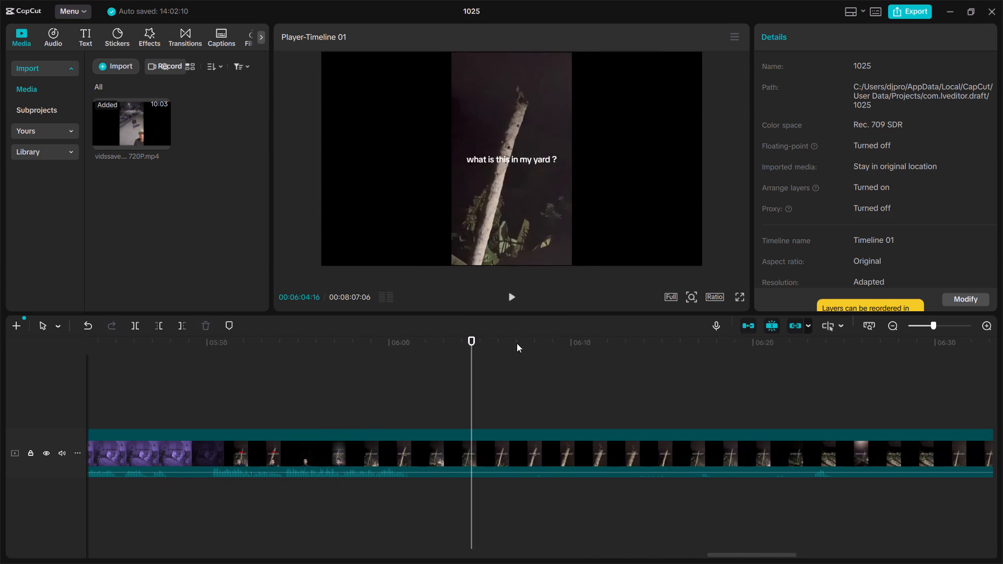
{"action": "key", "text": "space"}
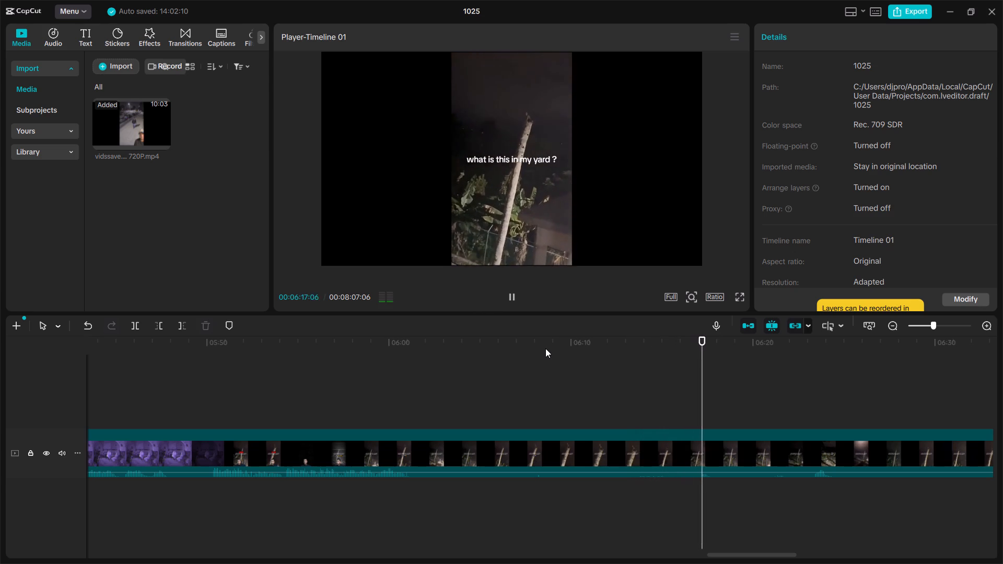
{"action": "scroll", "coordinate": [635, 382], "scroll_direction": "left", "scroll_amount": 2}
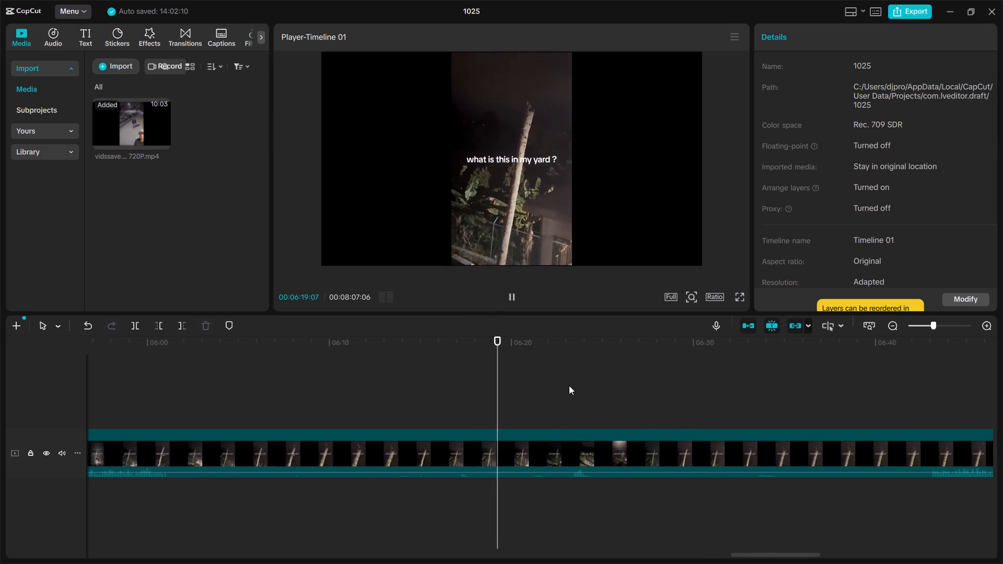
{"action": "scroll", "coordinate": [569, 385], "scroll_direction": "left", "scroll_amount": 1}
{"action": "left_click", "coordinate": [502, 338]}
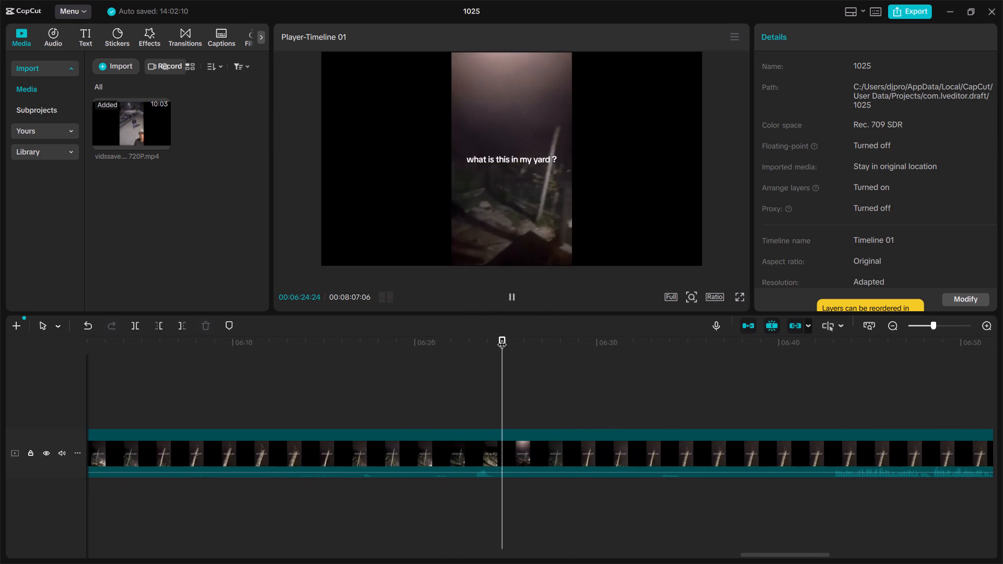
{"action": "scroll", "coordinate": [574, 346], "scroll_direction": "left", "scroll_amount": 2}
{"action": "key", "text": "space"}
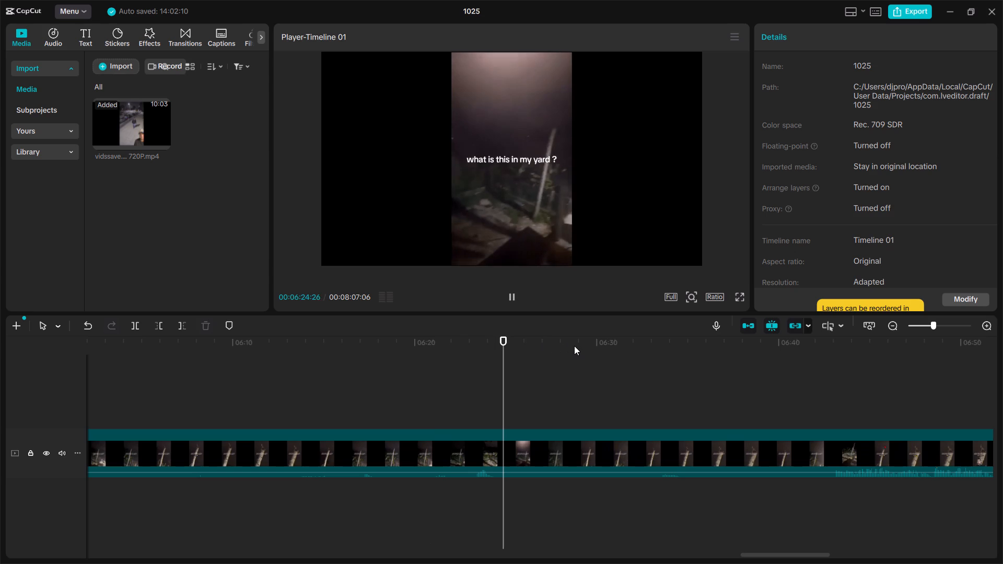
{"action": "scroll", "coordinate": [662, 400], "scroll_direction": "left", "scroll_amount": 1}
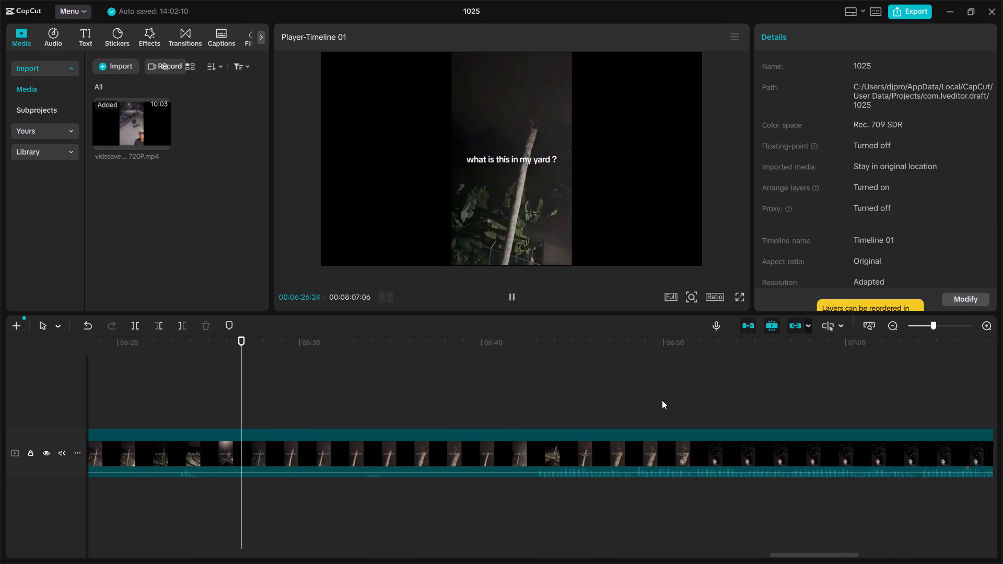
{"action": "scroll", "coordinate": [662, 400], "scroll_direction": "left", "scroll_amount": 1}
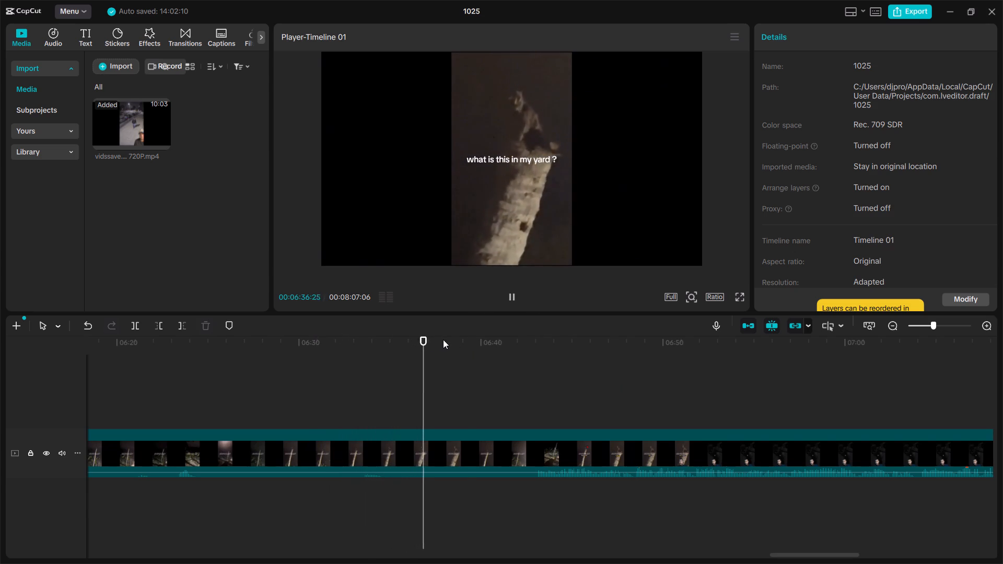
{"action": "left_click", "coordinate": [467, 342]}
{"action": "left_click", "coordinate": [509, 342]}
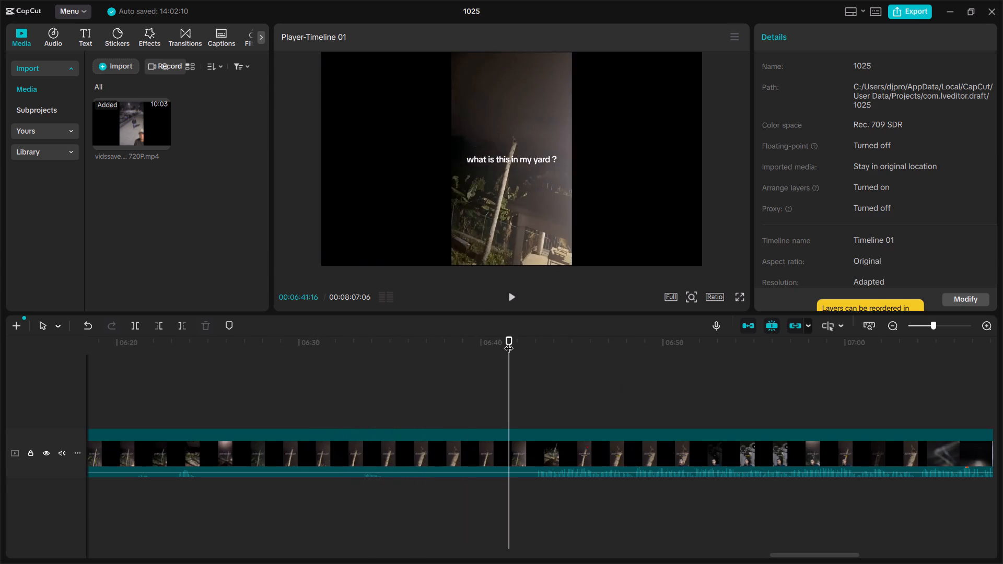
{"action": "key", "text": "space"}
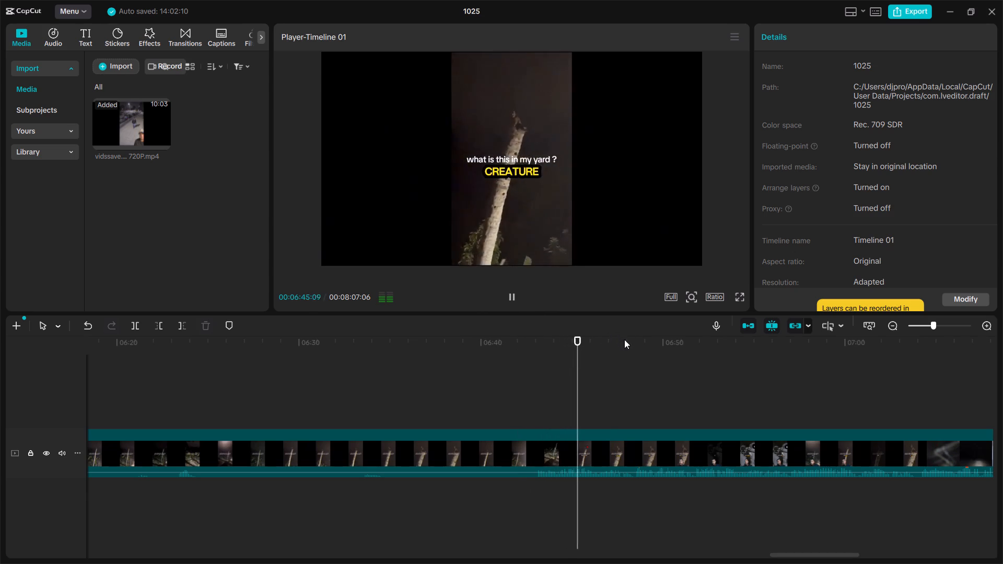
{"action": "left_click", "coordinate": [624, 339]}
{"action": "left_click", "coordinate": [669, 334]}
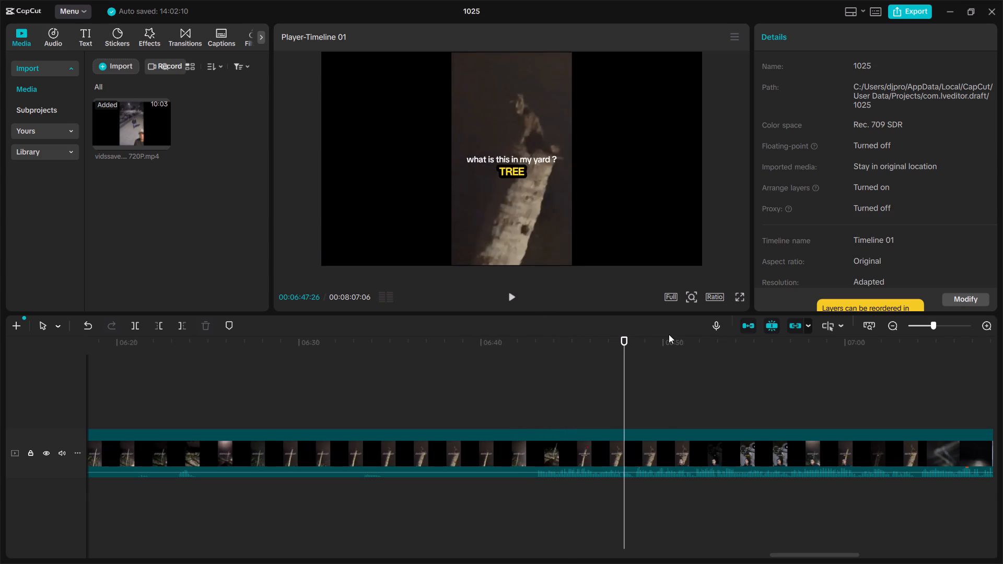
{"action": "left_click", "coordinate": [669, 337]}
{"action": "key", "text": "space"}
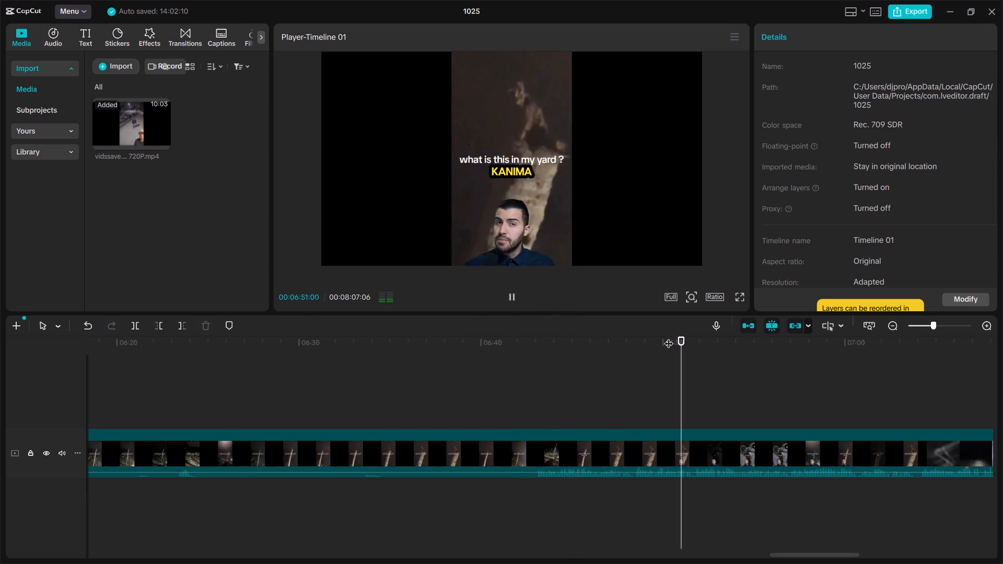
Review the rest of the "what is this in my yard ?" commentary and the dark brick-building scene after it, checking where each ends.
{"action": "scroll", "coordinate": [763, 401], "scroll_direction": "left", "scroll_amount": 1}
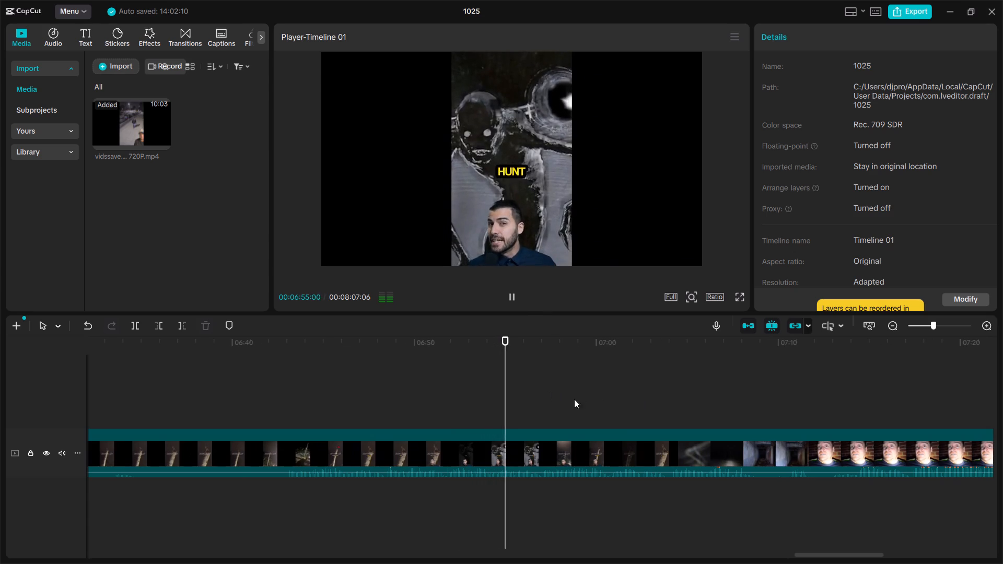
{"action": "scroll", "coordinate": [635, 428], "scroll_direction": "left", "scroll_amount": 1}
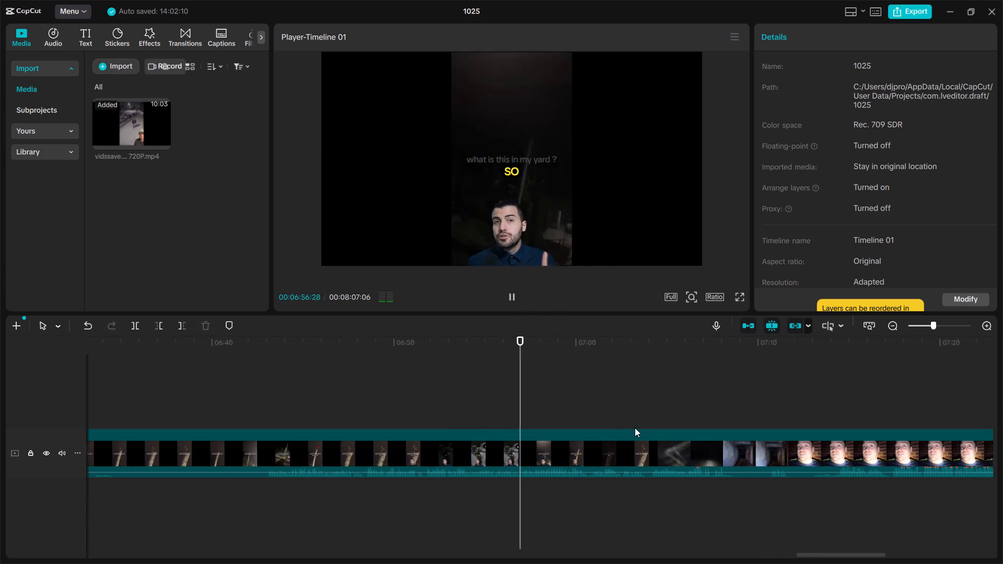
{"action": "scroll", "coordinate": [635, 428], "scroll_direction": "left", "scroll_amount": 1}
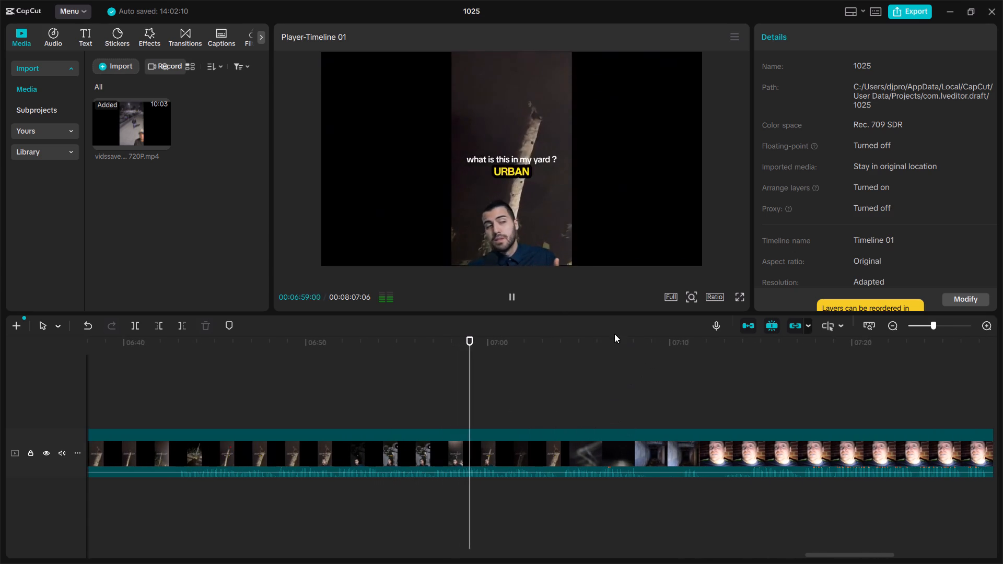
{"action": "left_click", "coordinate": [618, 339]}
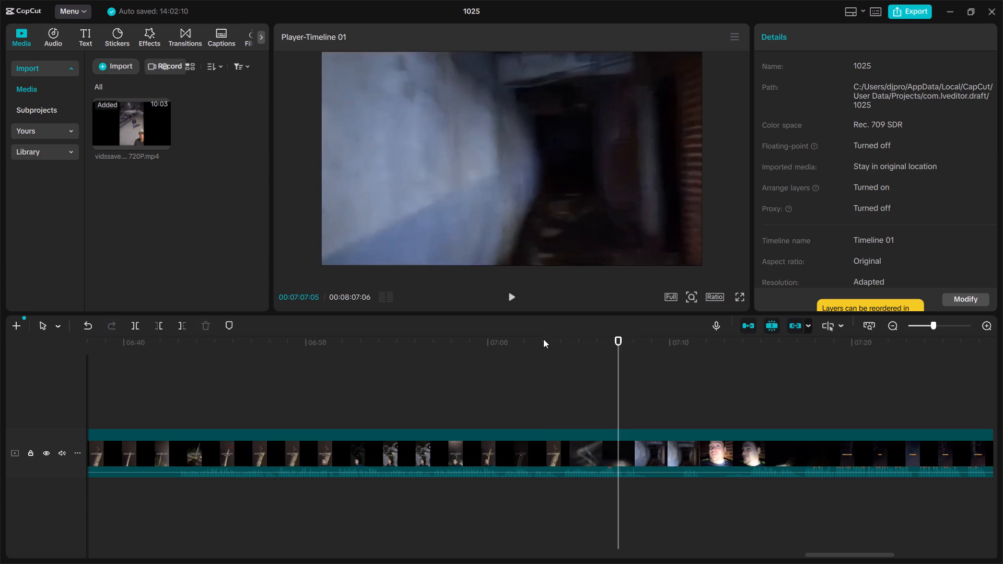
{"action": "left_click", "coordinate": [543, 339]}
{"action": "left_click", "coordinate": [558, 339]}
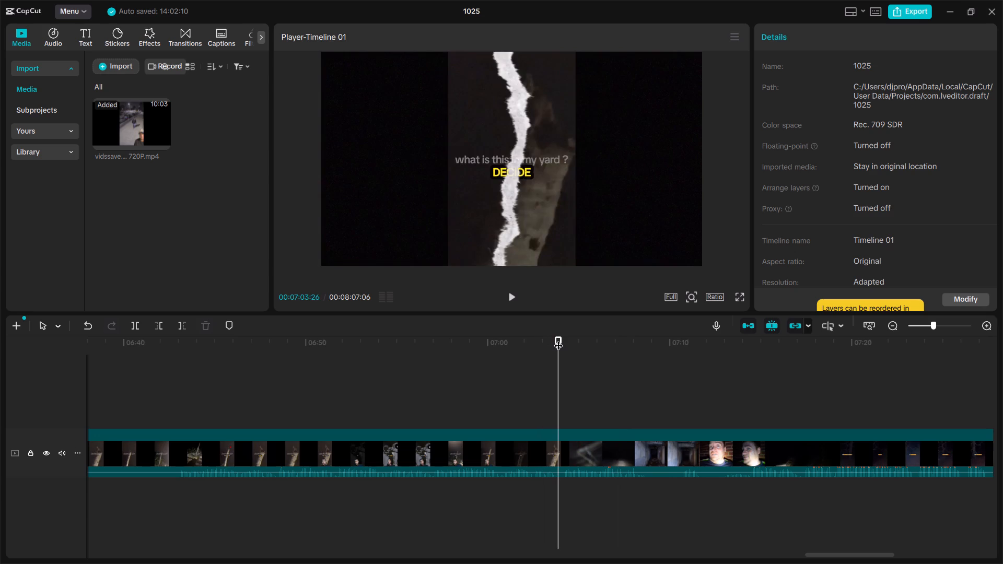
{"action": "key", "text": "space"}
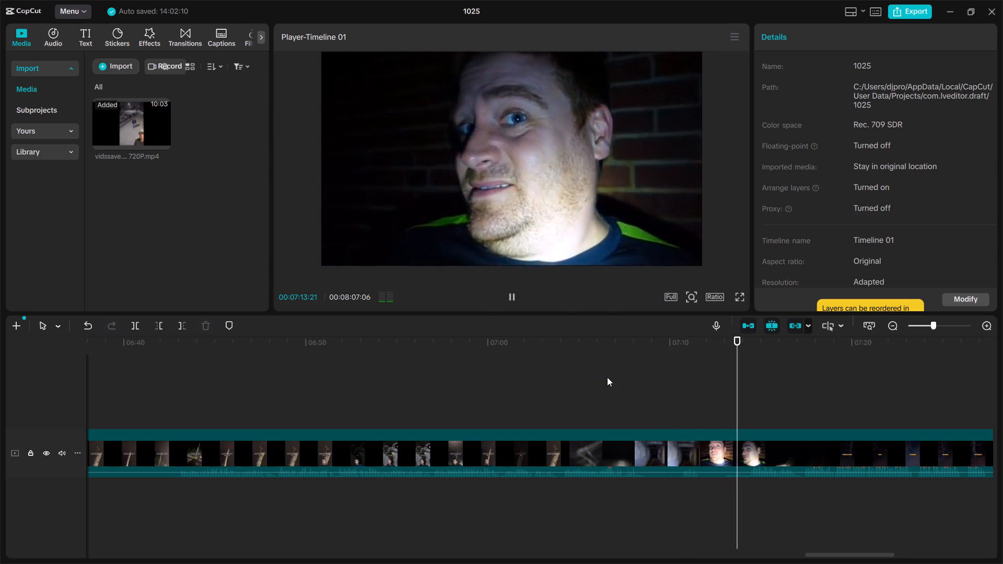
{"action": "scroll", "coordinate": [607, 377], "scroll_direction": "left", "scroll_amount": 1}
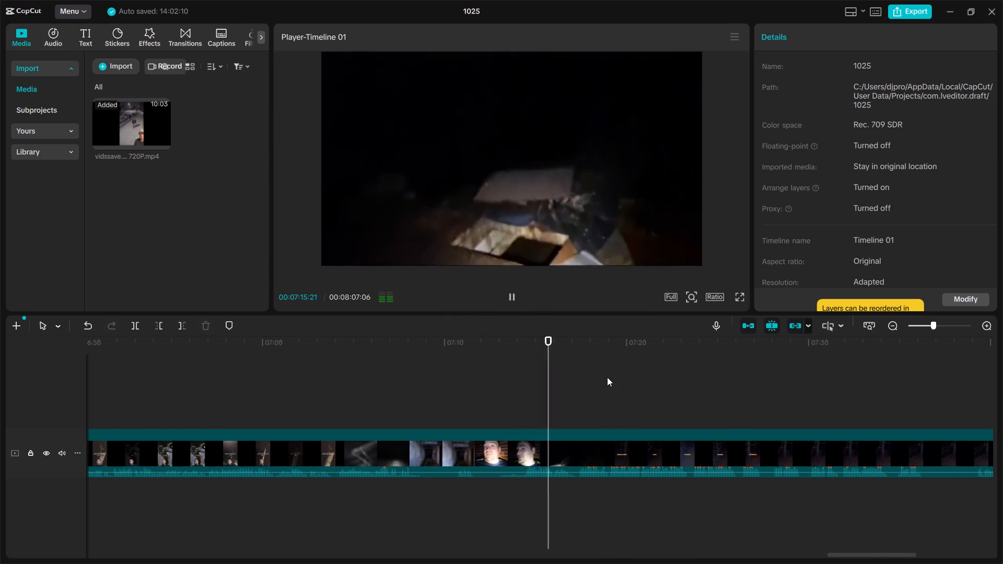
{"action": "scroll", "coordinate": [607, 377], "scroll_direction": "right", "scroll_amount": 1}
{"action": "scroll", "coordinate": [607, 377], "scroll_direction": "left", "scroll_amount": 1}
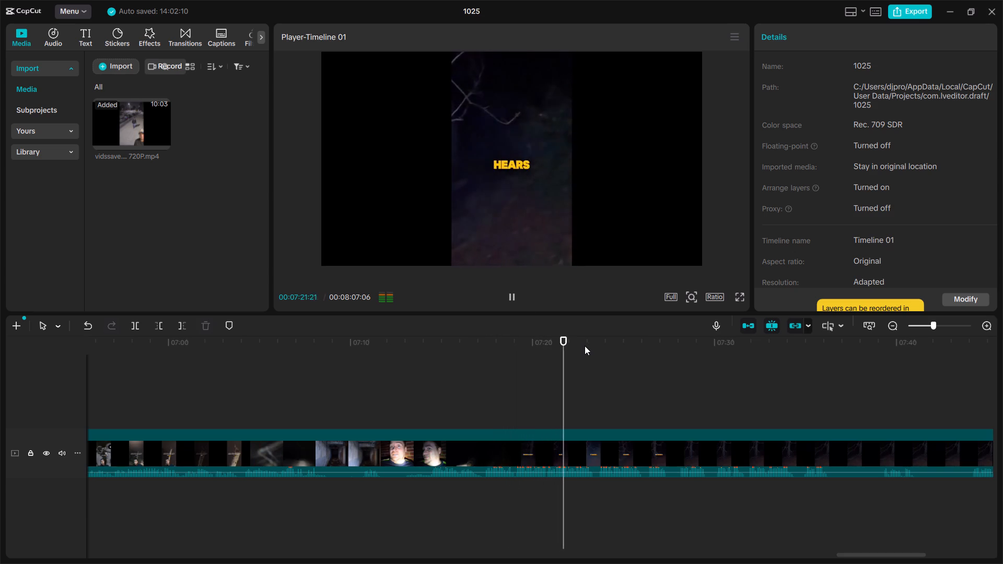
Skim the captioned night-forest scene with bare branches through to the end of the timeline, checking whether it is worth keeping.
{"action": "scroll", "coordinate": [585, 346], "scroll_direction": "left", "scroll_amount": 1}
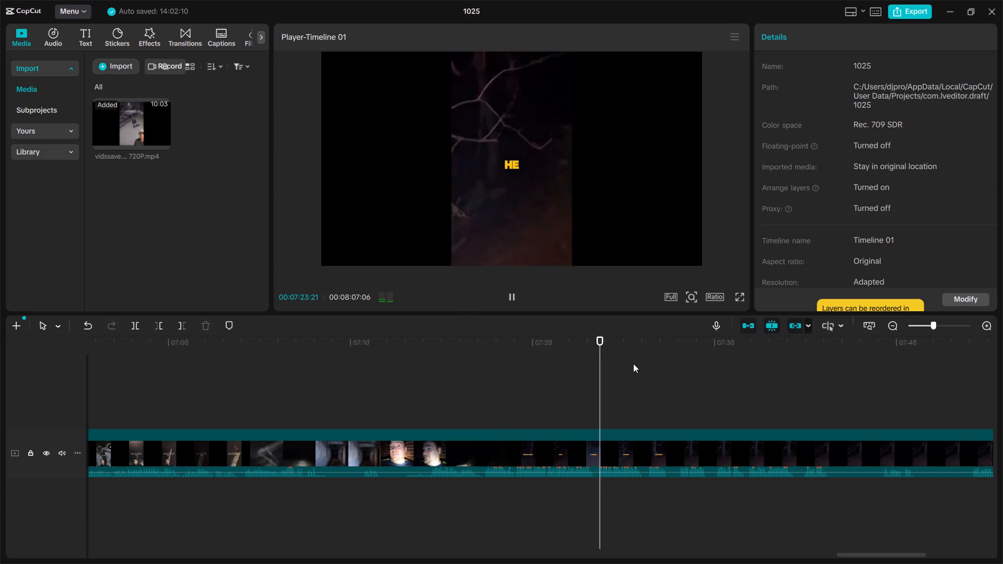
{"action": "scroll", "coordinate": [633, 363], "scroll_direction": "left", "scroll_amount": 2}
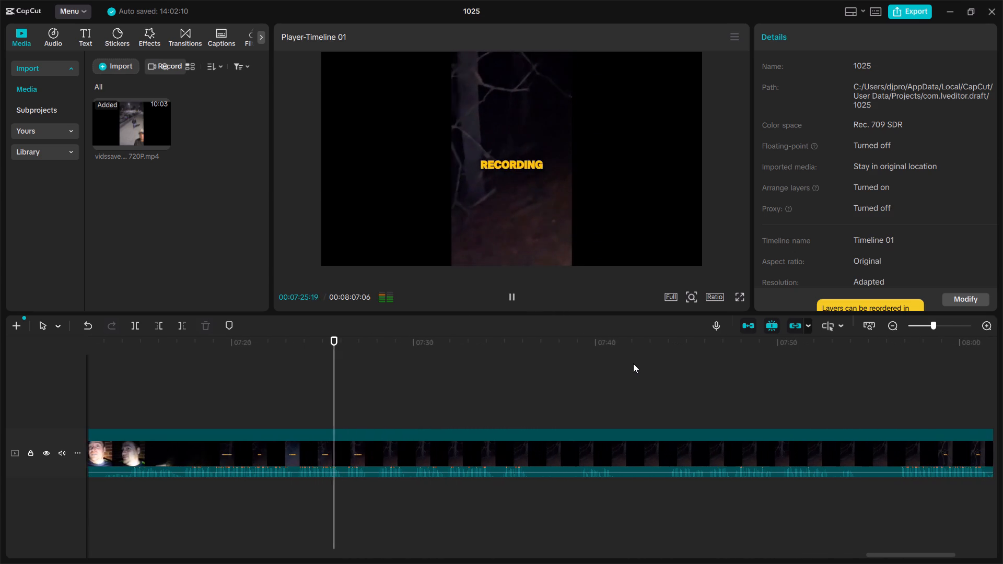
{"action": "scroll", "coordinate": [633, 363], "scroll_direction": "left", "scroll_amount": 1}
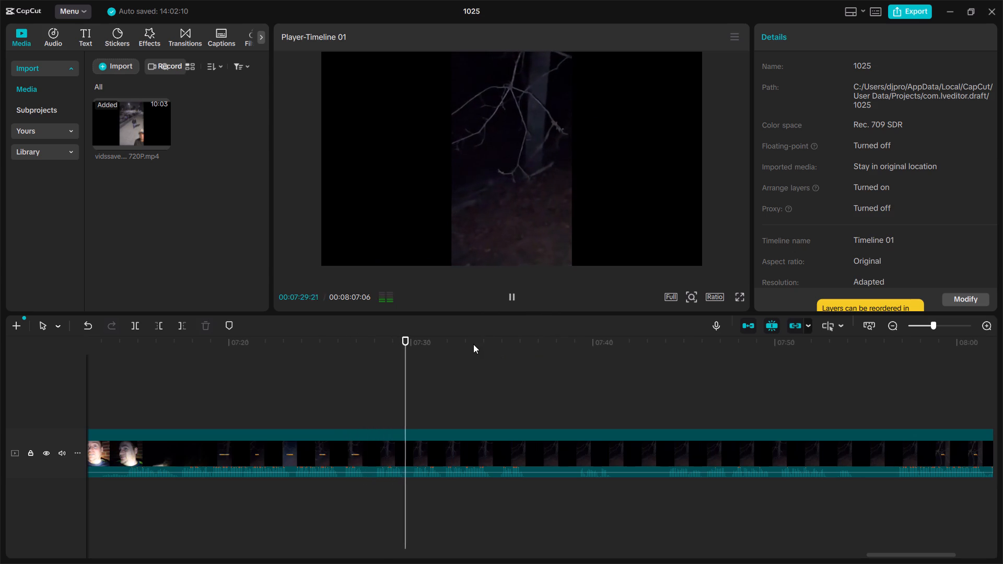
{"action": "scroll", "coordinate": [520, 364], "scroll_direction": "left", "scroll_amount": 2}
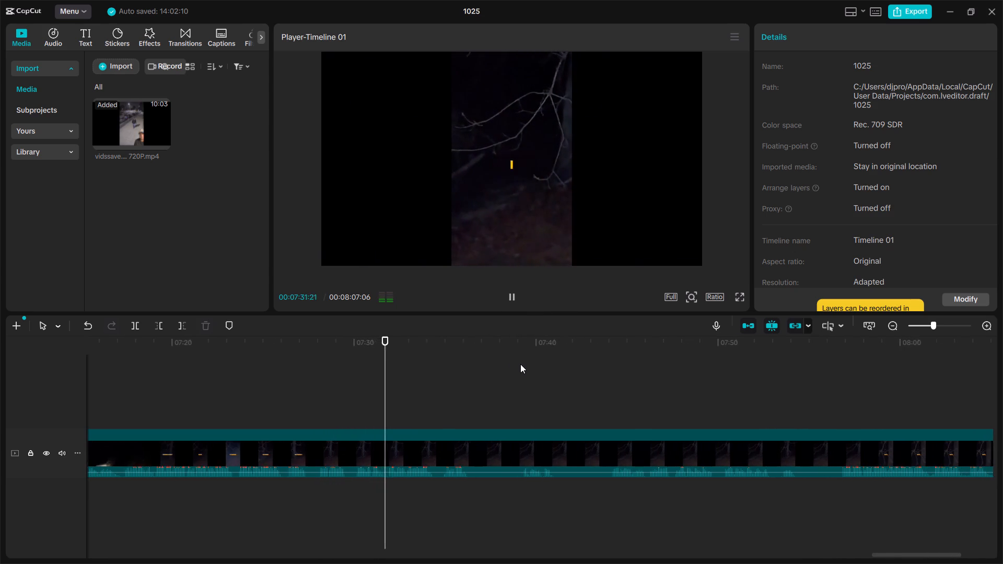
{"action": "scroll", "coordinate": [520, 364], "scroll_direction": "left", "scroll_amount": 1}
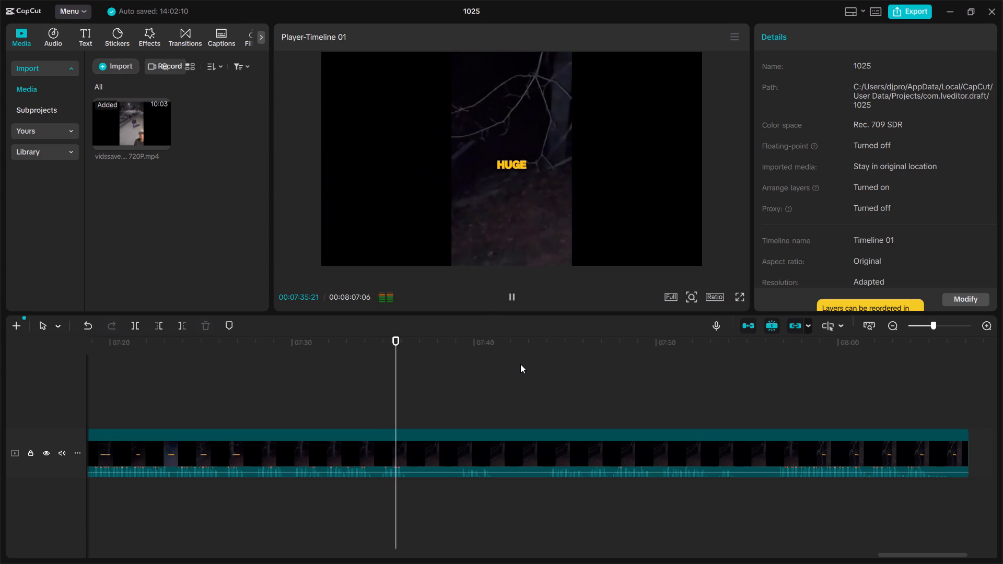
{"action": "scroll", "coordinate": [520, 364], "scroll_direction": "left", "scroll_amount": 1}
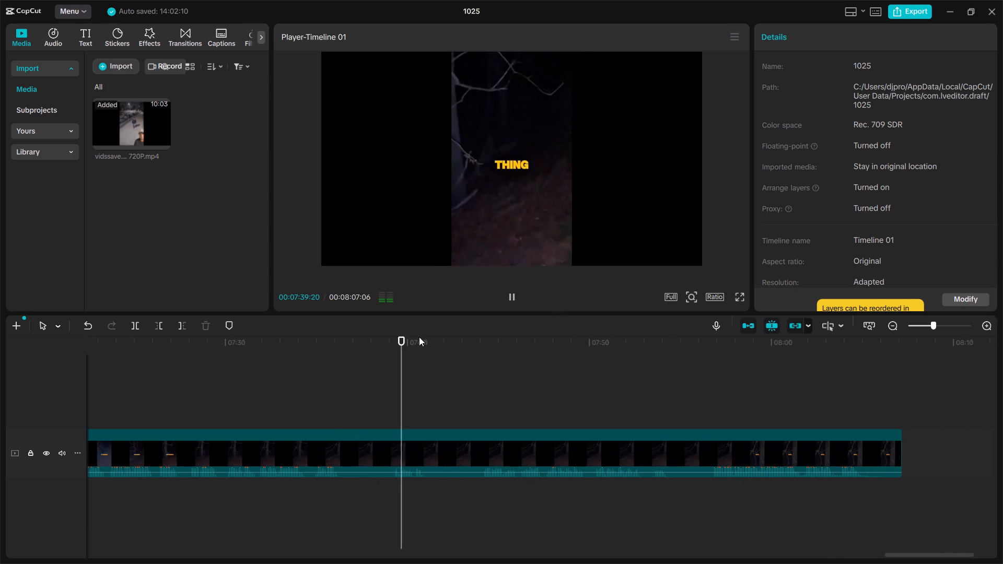
{"action": "left_click", "coordinate": [435, 339]}
{"action": "left_click", "coordinate": [463, 338]}
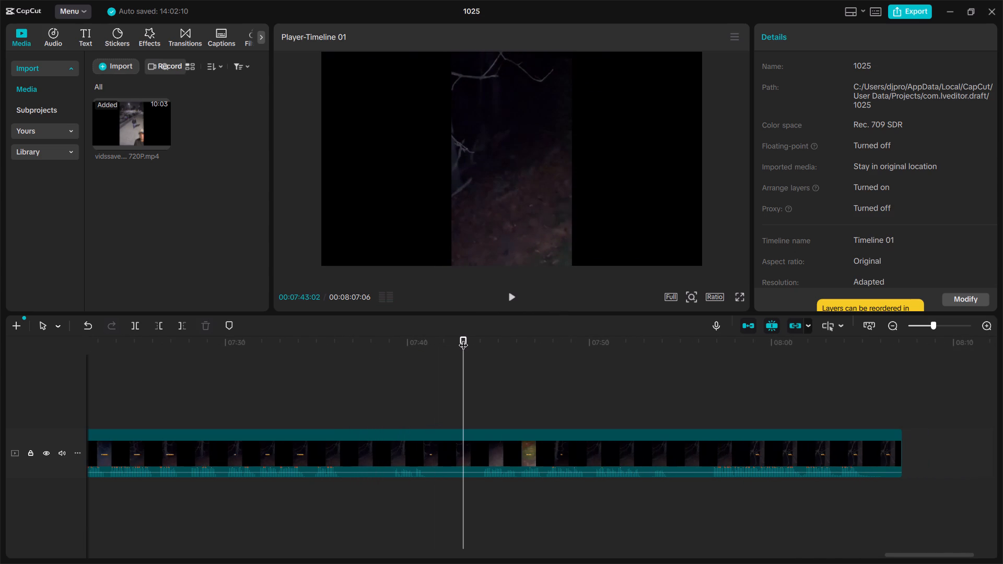
{"action": "left_click", "coordinate": [485, 340]}
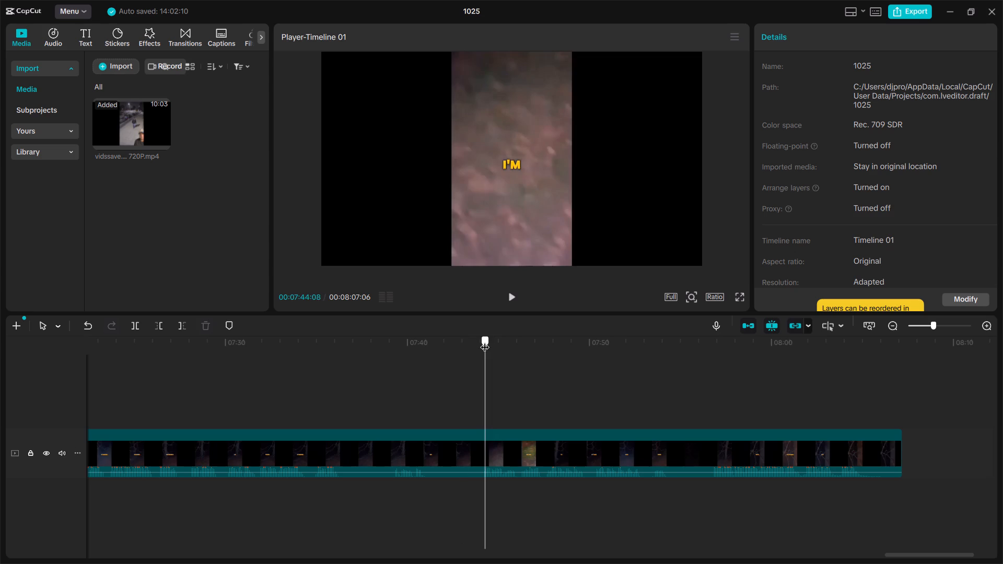
{"action": "key", "text": "space"}
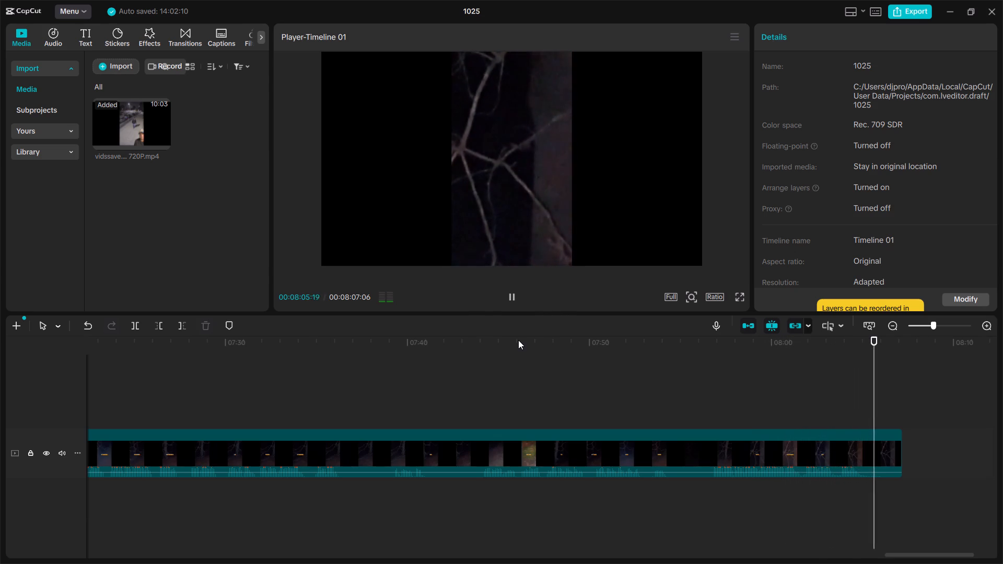
Stop playback and delete the last, long uncut clip on the timeline, which ends with the "don't watch alone..." forest footage.
{"action": "scroll", "coordinate": [519, 357], "scroll_direction": "right", "scroll_amount": 3}
{"action": "key", "text": "space"}
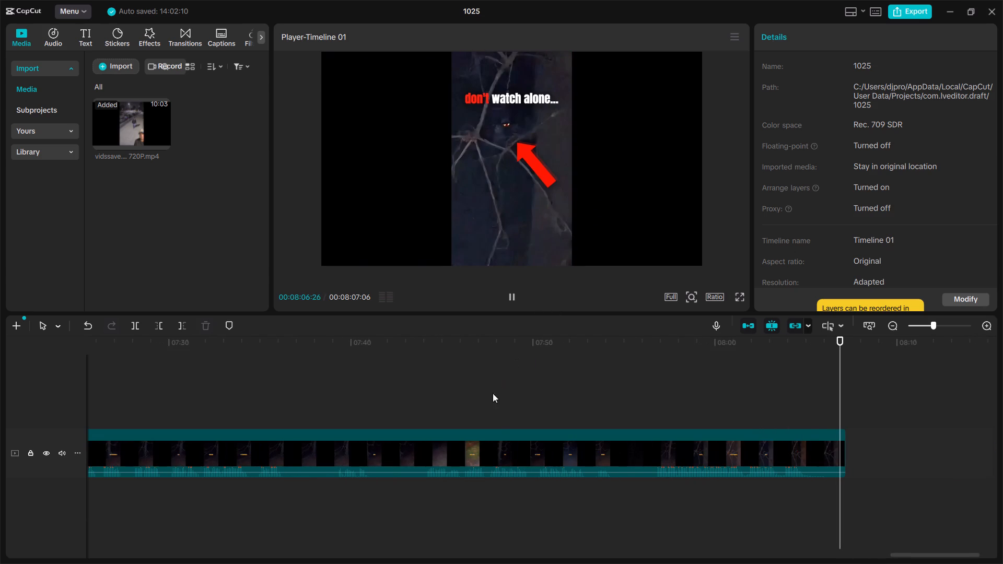
{"action": "left_click", "coordinate": [493, 450]}
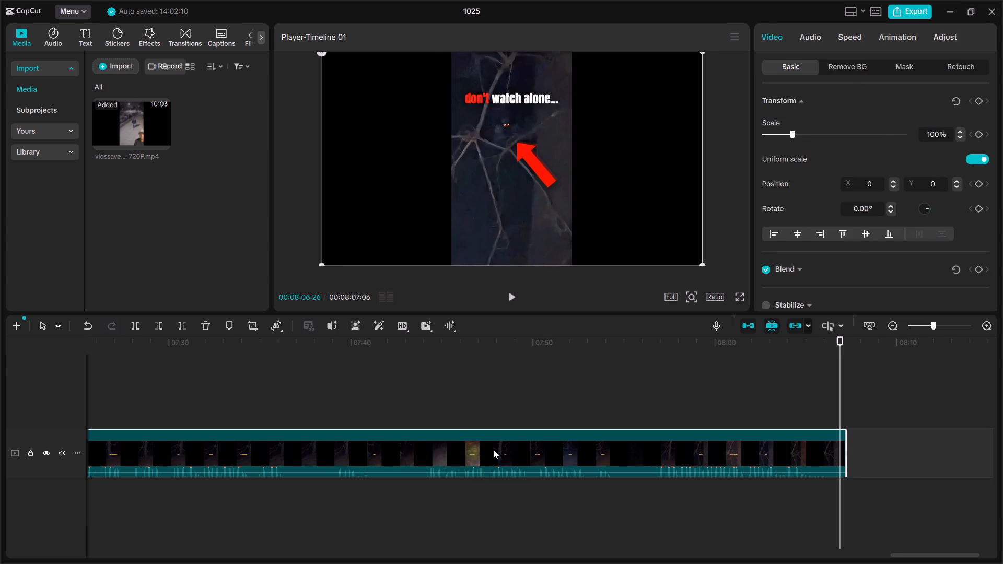
{"action": "key", "text": "Delete"}
Return to the start of the timeline, open the export settings and name the output file "All videos".
{"action": "scroll", "coordinate": [401, 492], "scroll_direction": "right", "scroll_amount": 5}
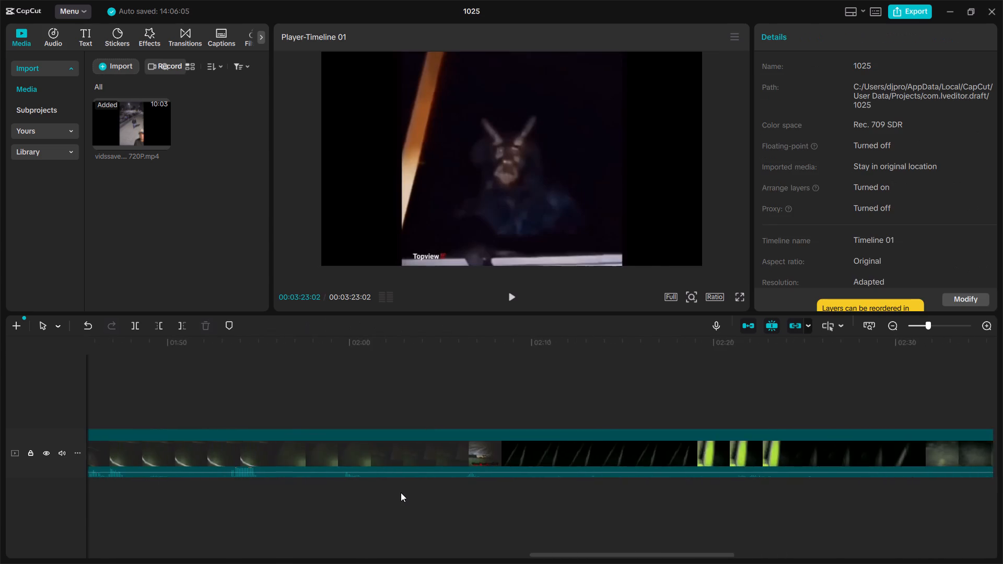
{"action": "scroll", "coordinate": [401, 492], "scroll_direction": "right", "scroll_amount": 17}
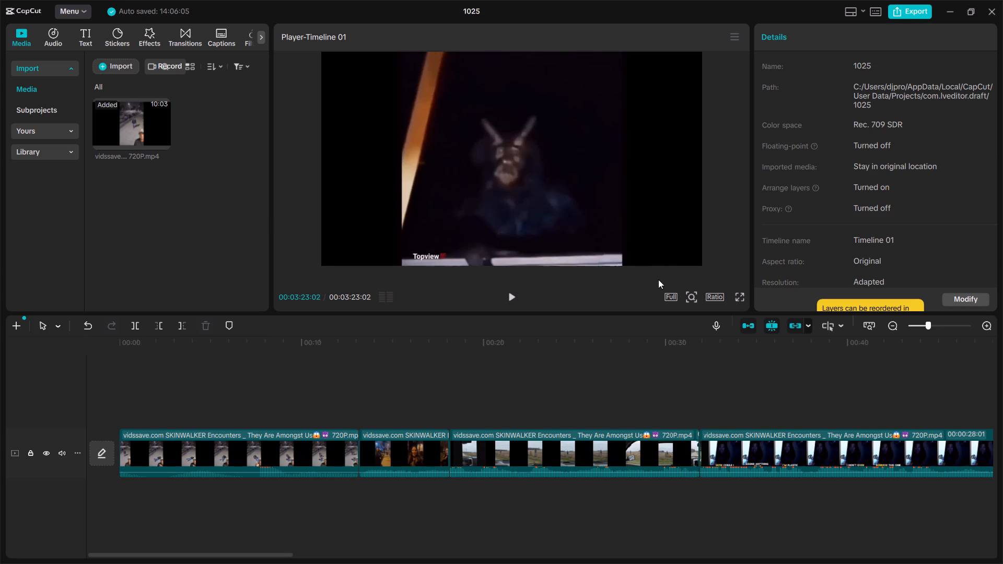
{"action": "left_click", "coordinate": [907, 13]}
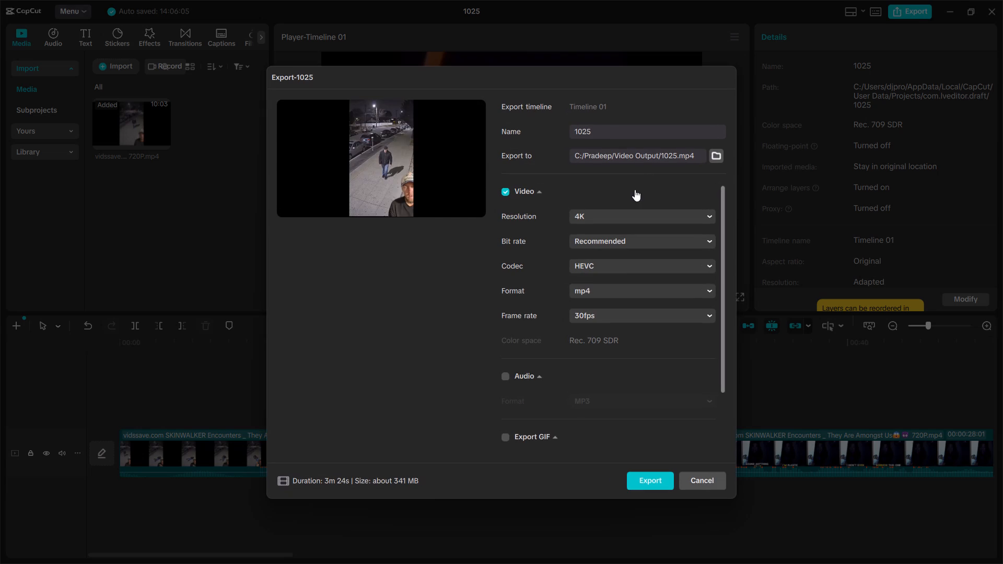
{"action": "left_click_drag", "start_coordinate": [603, 130], "coordinate": [562, 133]}
{"action": "type", "text": "All videos"}
{"action": "key", "text": "space"}
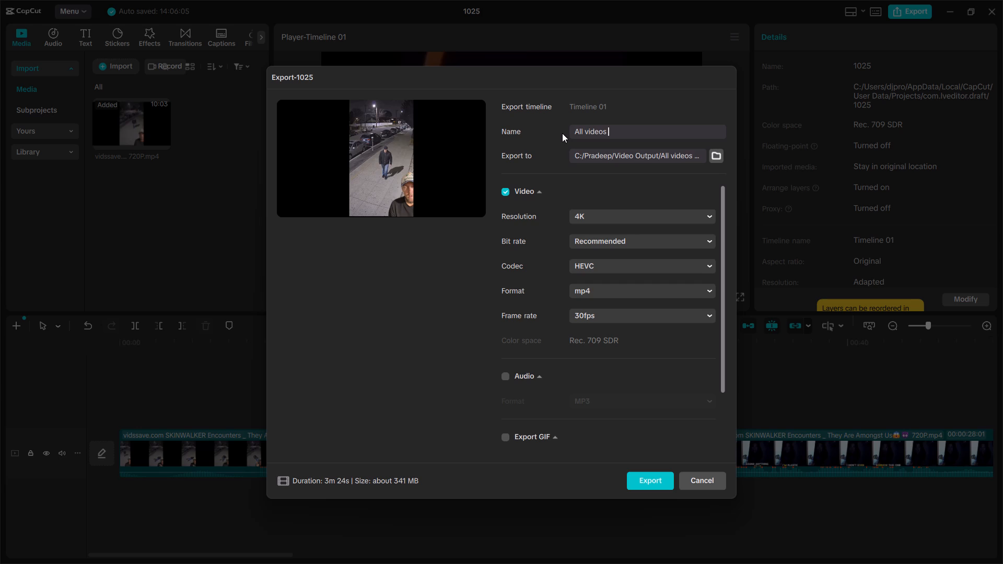
Set the export resolution to 2K and start exporting the video.
{"action": "left_click", "coordinate": [598, 218]}
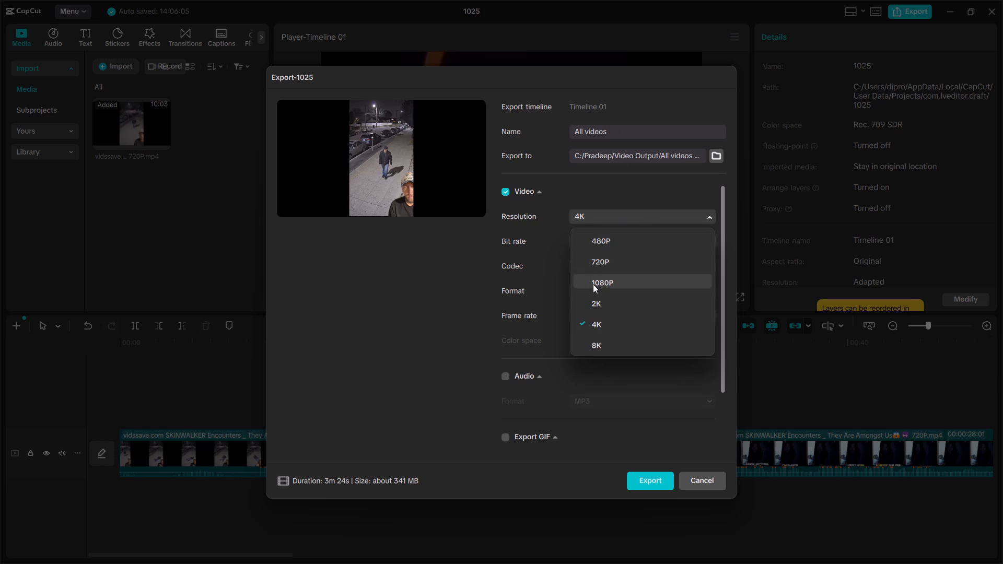
{"action": "left_click", "coordinate": [593, 284]}
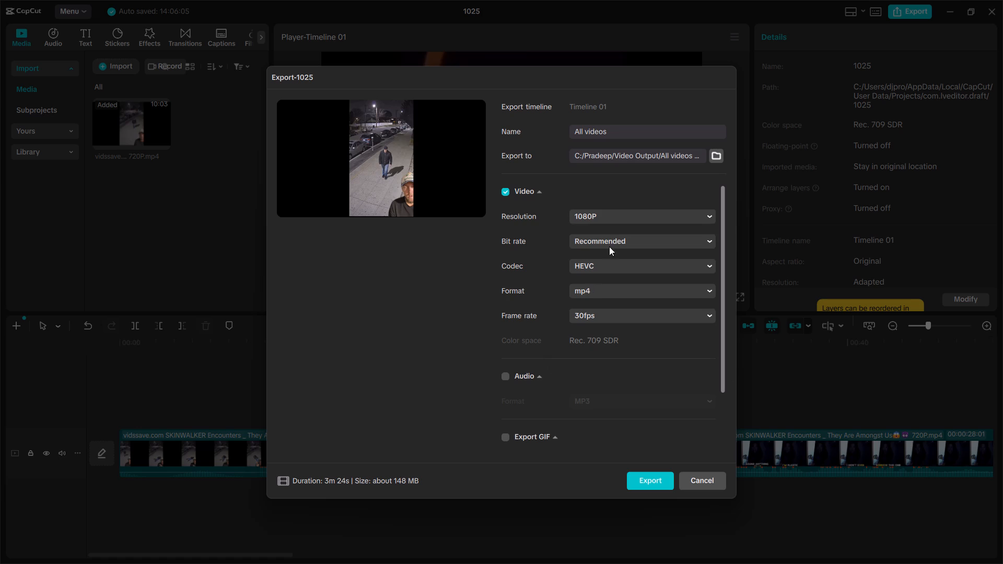
{"action": "left_click", "coordinate": [615, 214]}
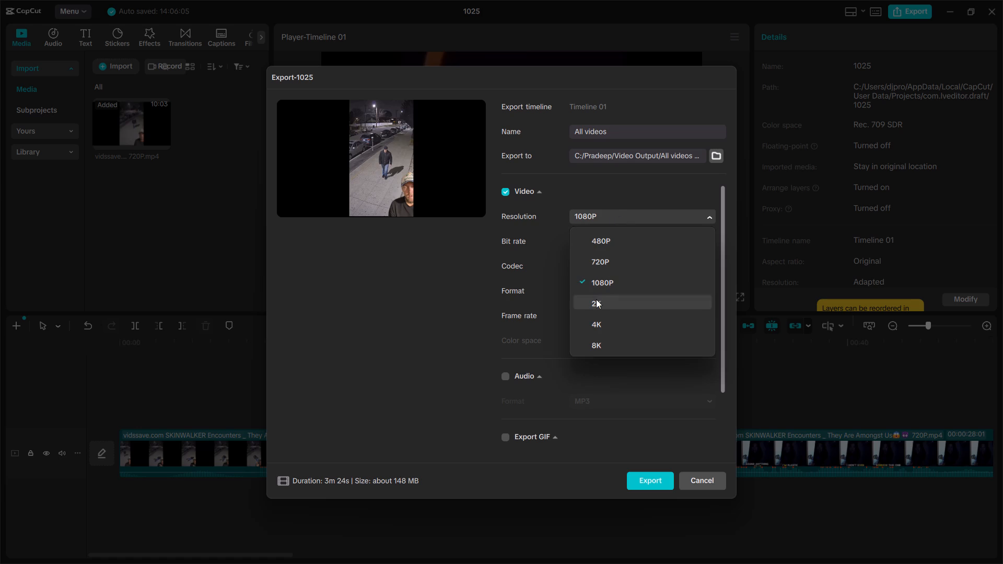
{"action": "left_click", "coordinate": [597, 305]}
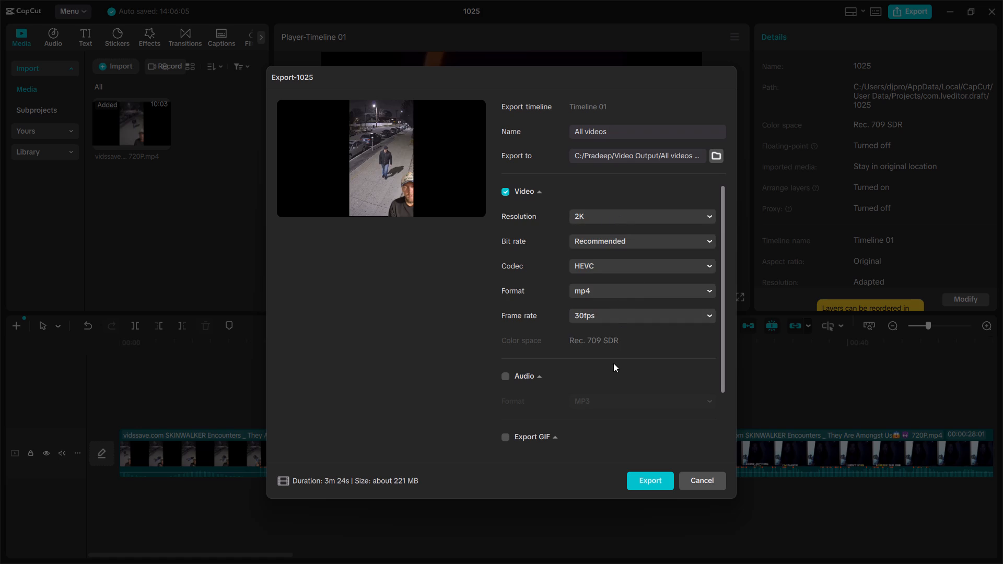
{"action": "left_click", "coordinate": [649, 480]}
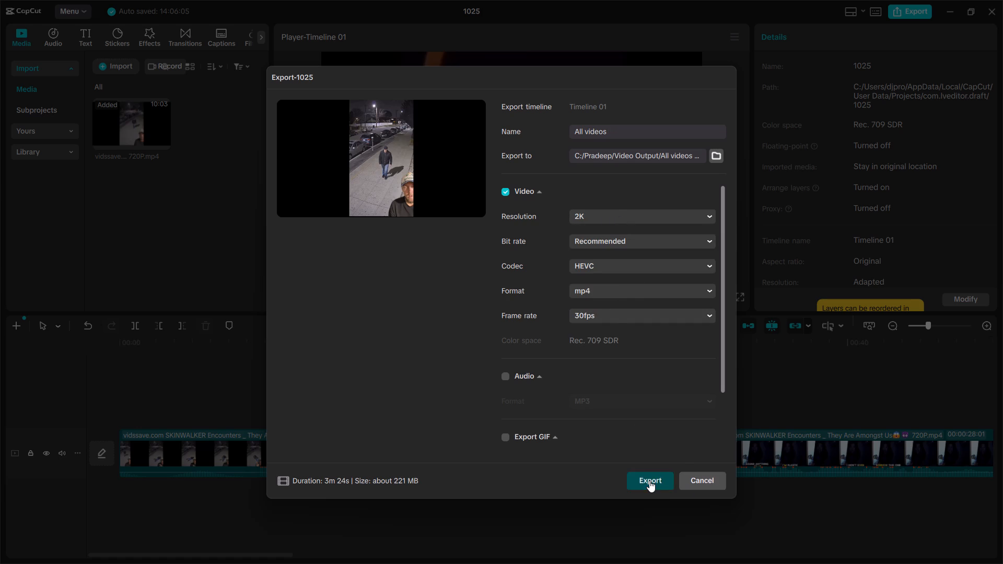